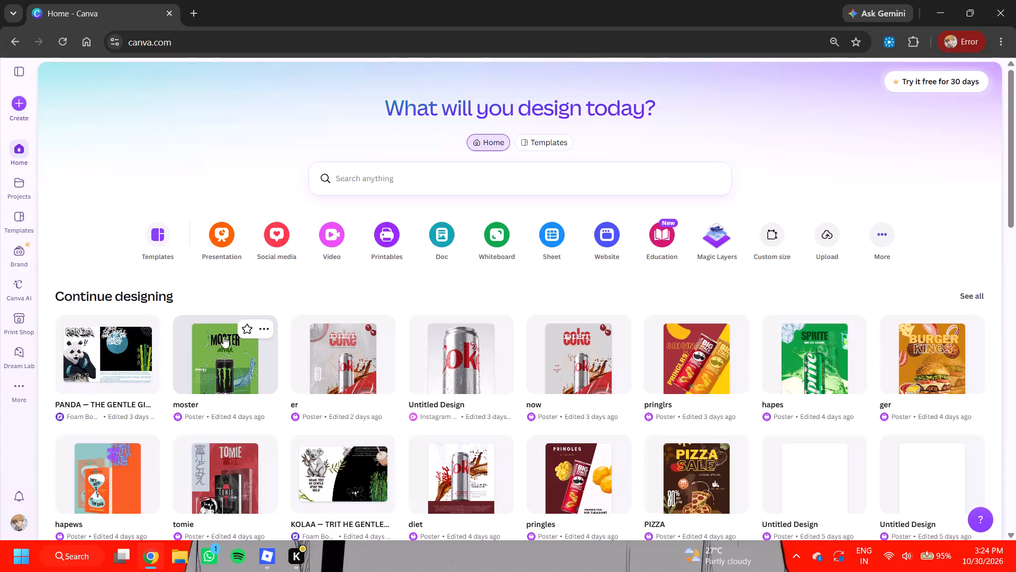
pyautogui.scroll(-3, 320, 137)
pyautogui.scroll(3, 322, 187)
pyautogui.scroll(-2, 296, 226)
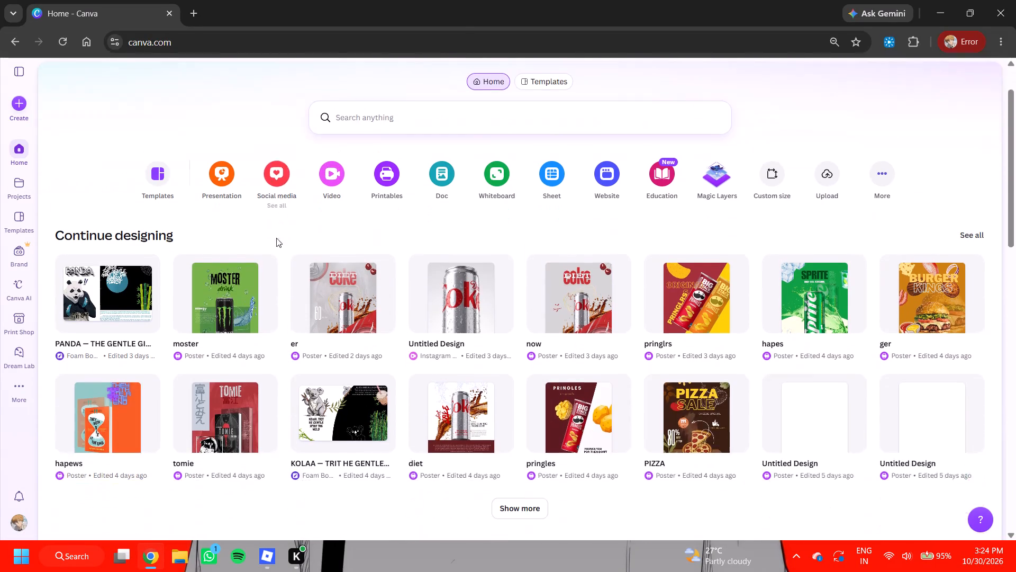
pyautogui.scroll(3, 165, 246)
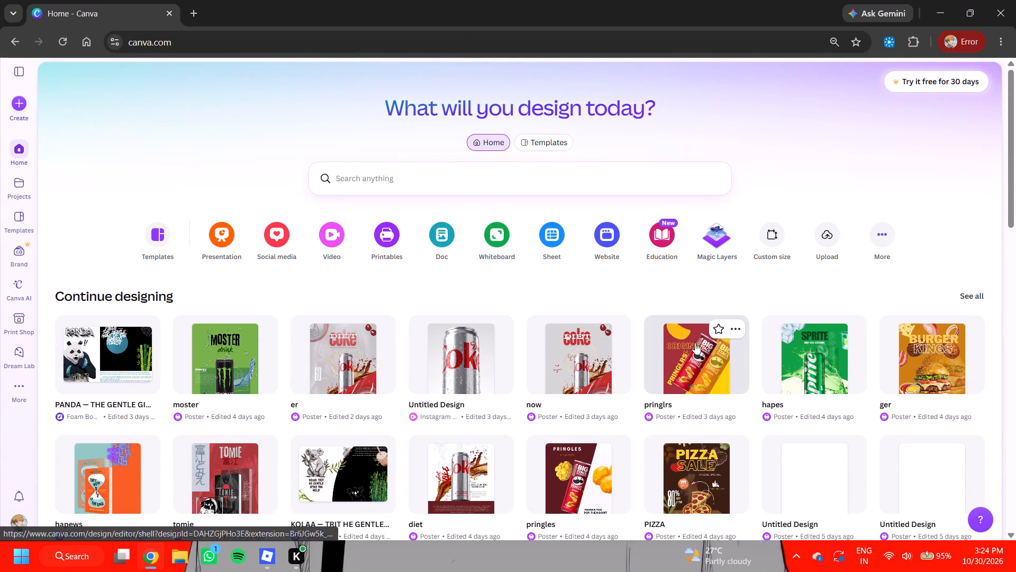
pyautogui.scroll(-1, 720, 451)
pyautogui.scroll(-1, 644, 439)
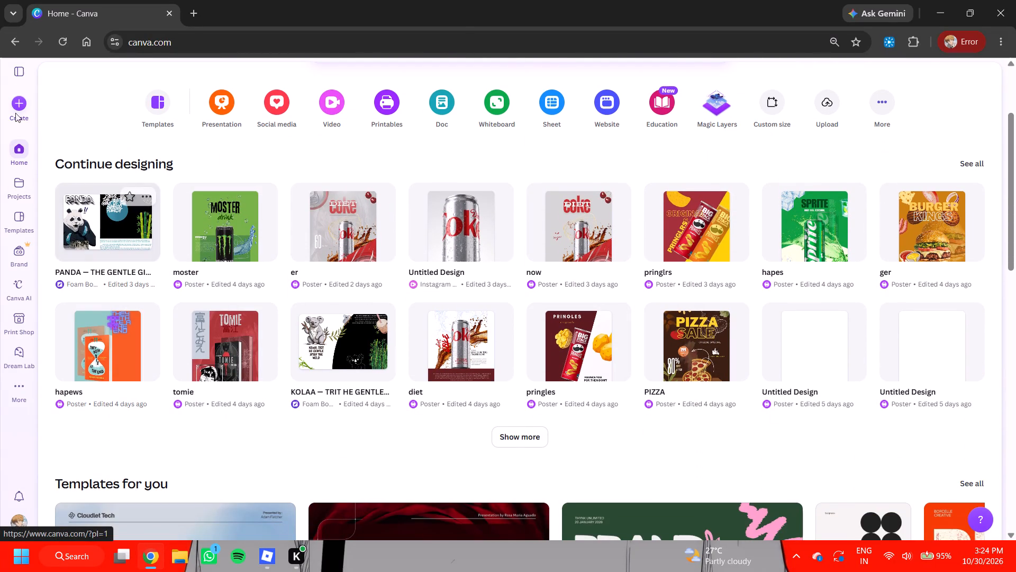
# Create a new blank poster design by searching the design types for "poster".
pyautogui.click(25, 103)
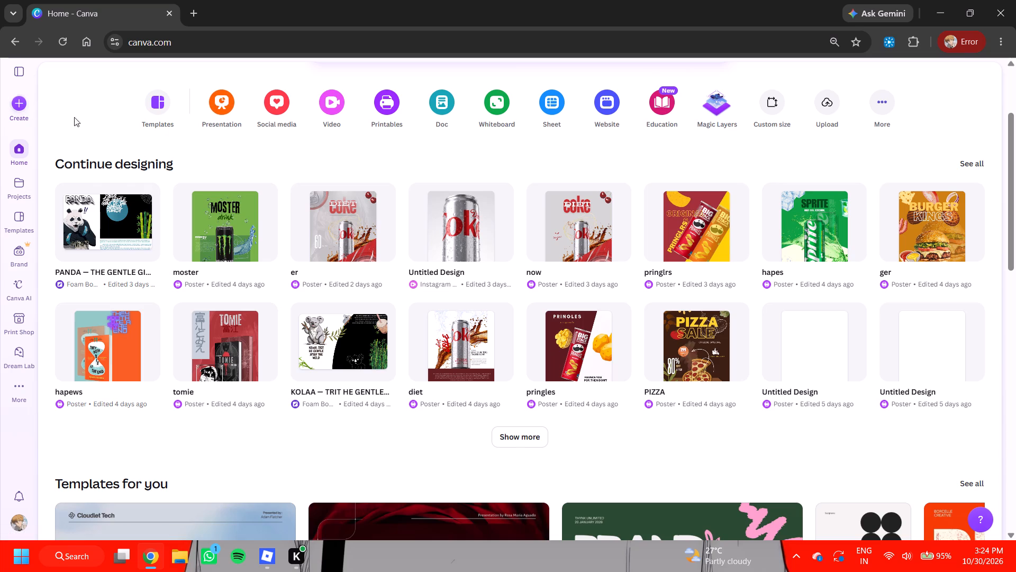
pyautogui.doubleClick(328, 106)
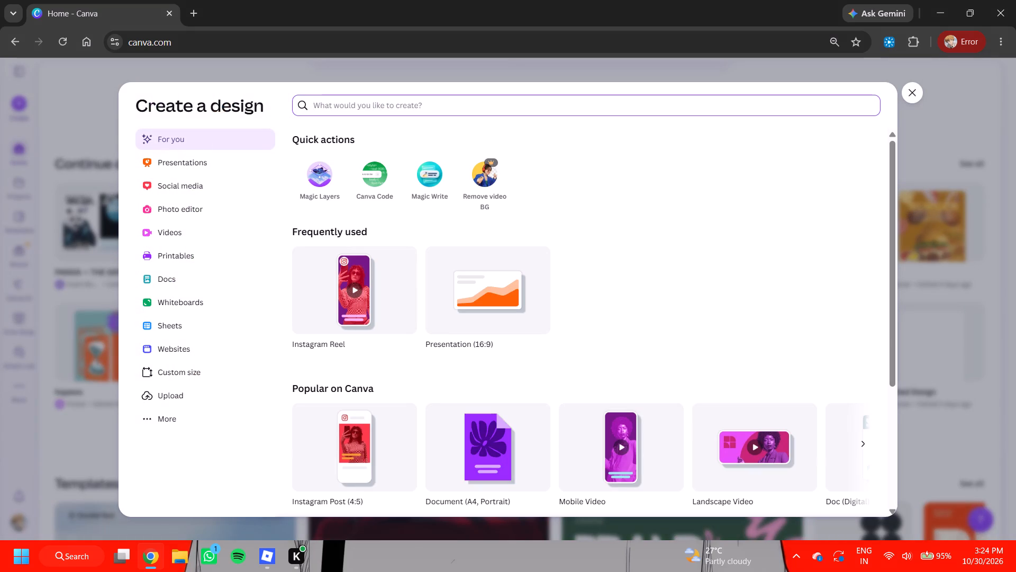
pyautogui.press('p')
pyautogui.press('BackSpace')
pyautogui.write('poster')
pyautogui.press('Return')
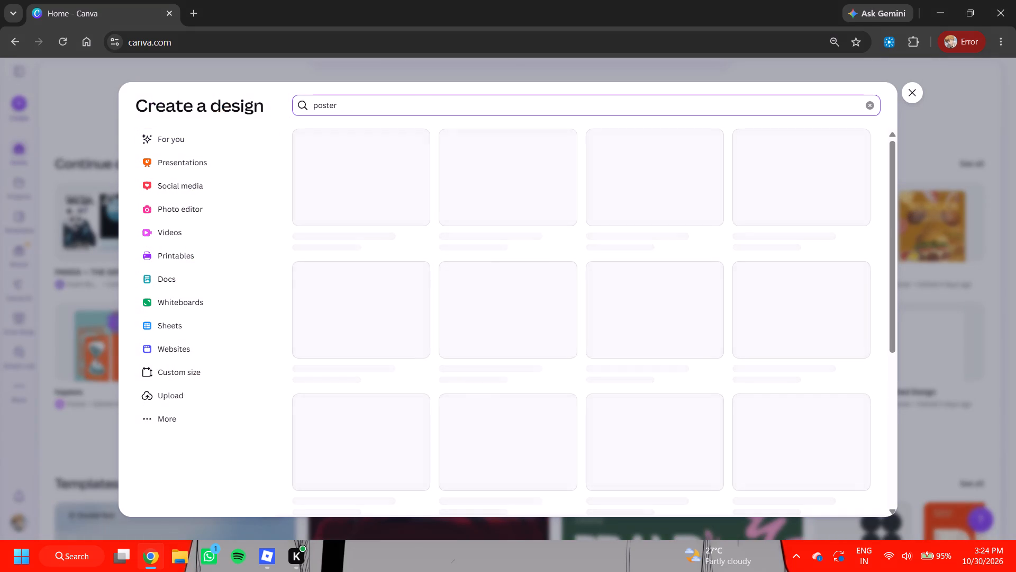
pyautogui.click(486, 196)
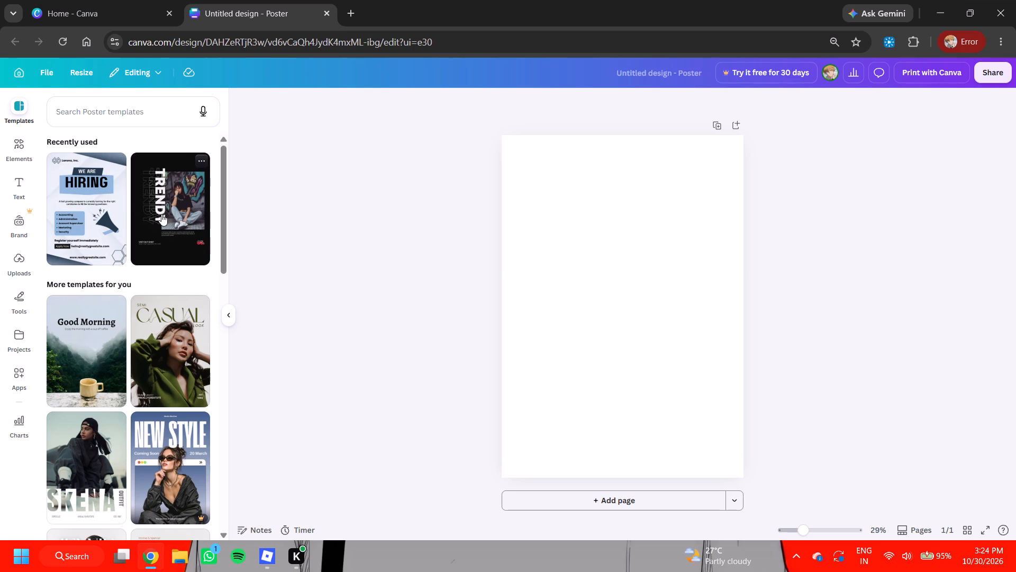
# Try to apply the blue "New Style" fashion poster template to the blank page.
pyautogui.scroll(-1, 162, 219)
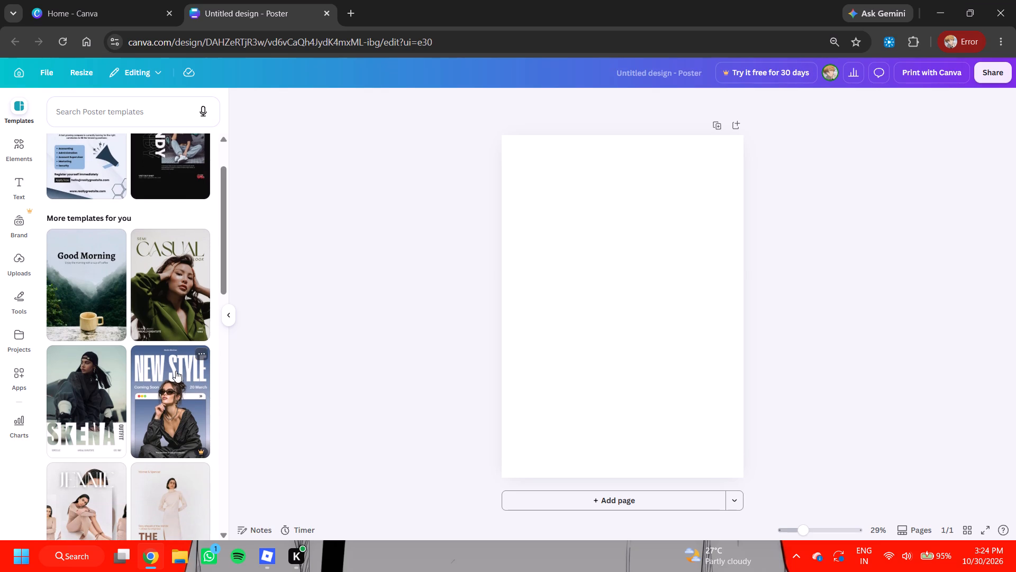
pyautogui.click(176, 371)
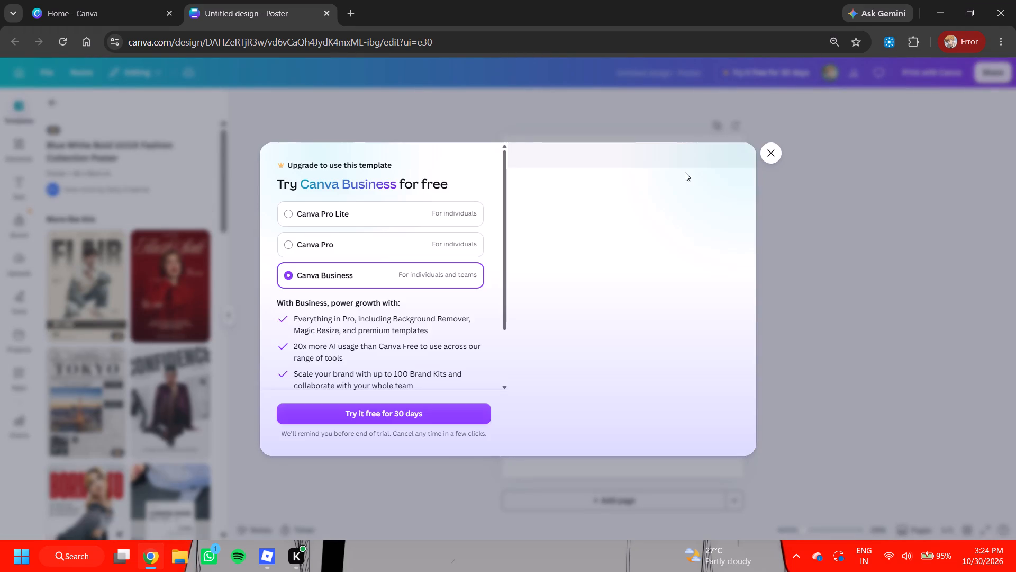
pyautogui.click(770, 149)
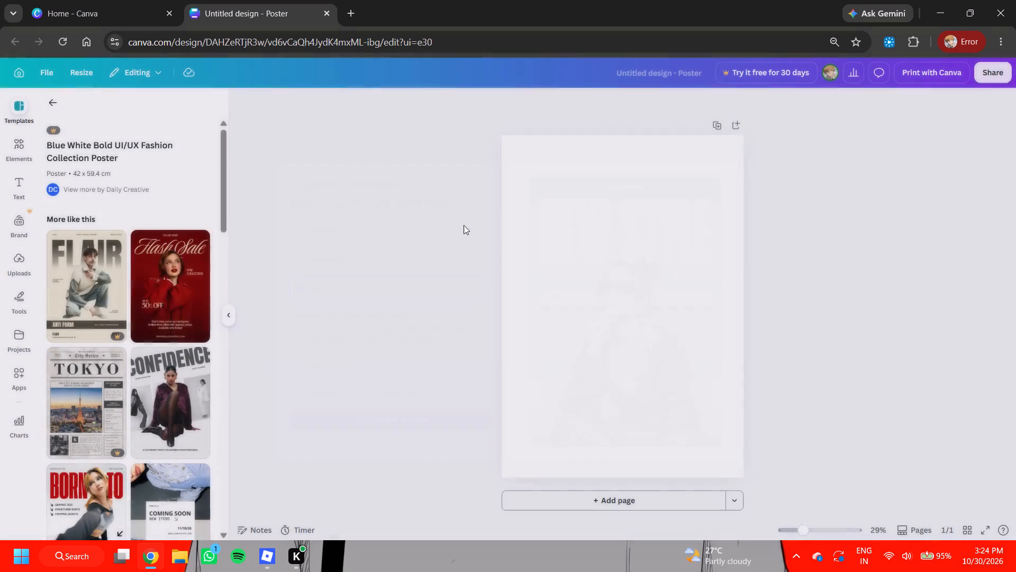
# Apply the White Bold Modern Fashion Coming Soon Poster template from the similar templates to the blank page.
pyautogui.scroll(-5, 159, 273)
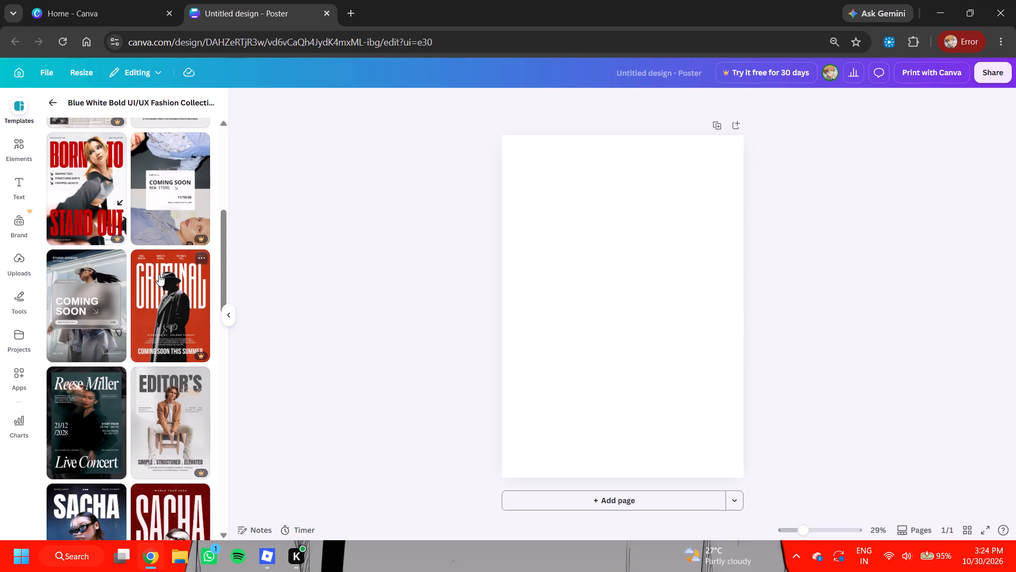
pyautogui.scroll(2, 159, 274)
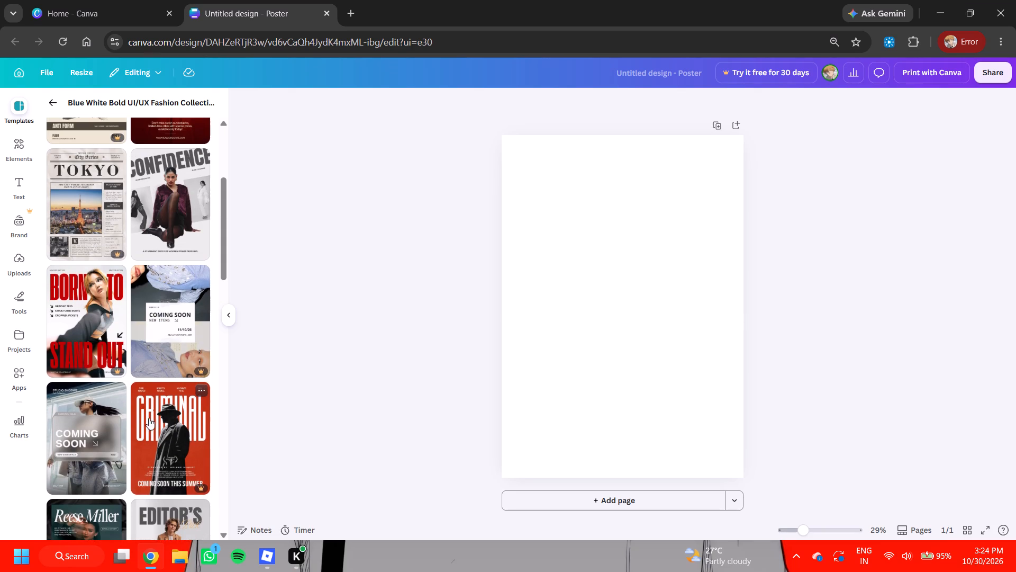
pyautogui.click(92, 434)
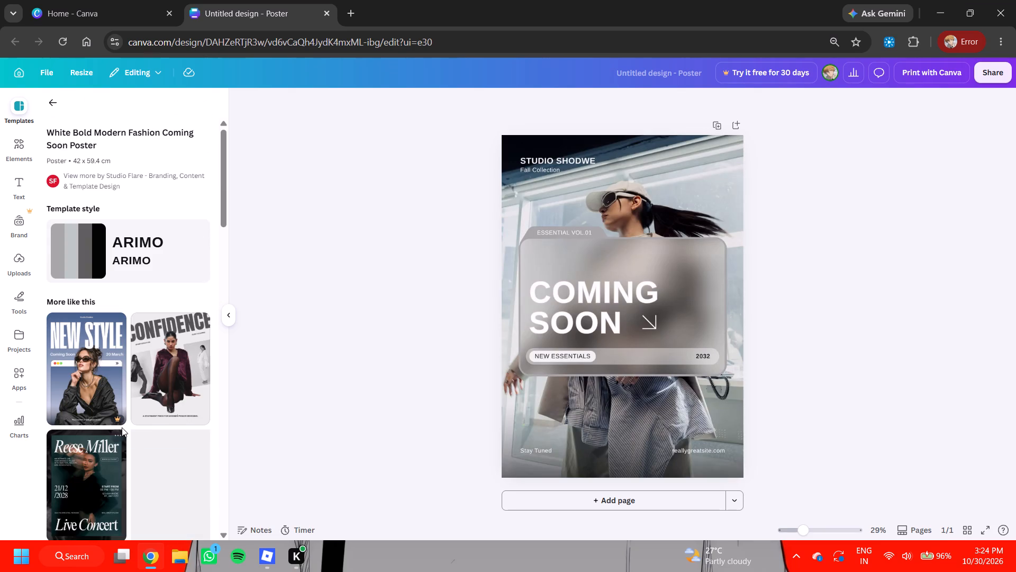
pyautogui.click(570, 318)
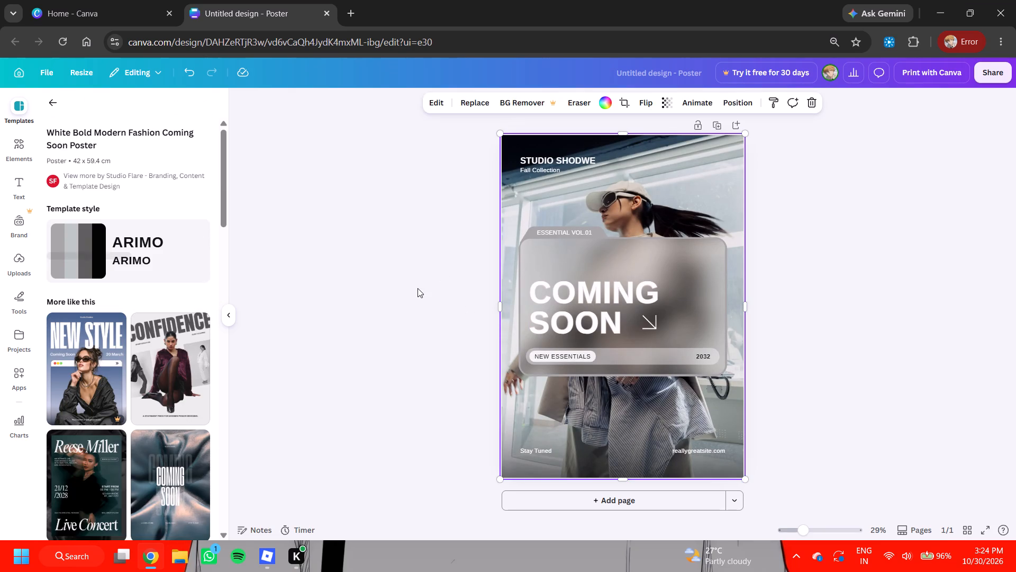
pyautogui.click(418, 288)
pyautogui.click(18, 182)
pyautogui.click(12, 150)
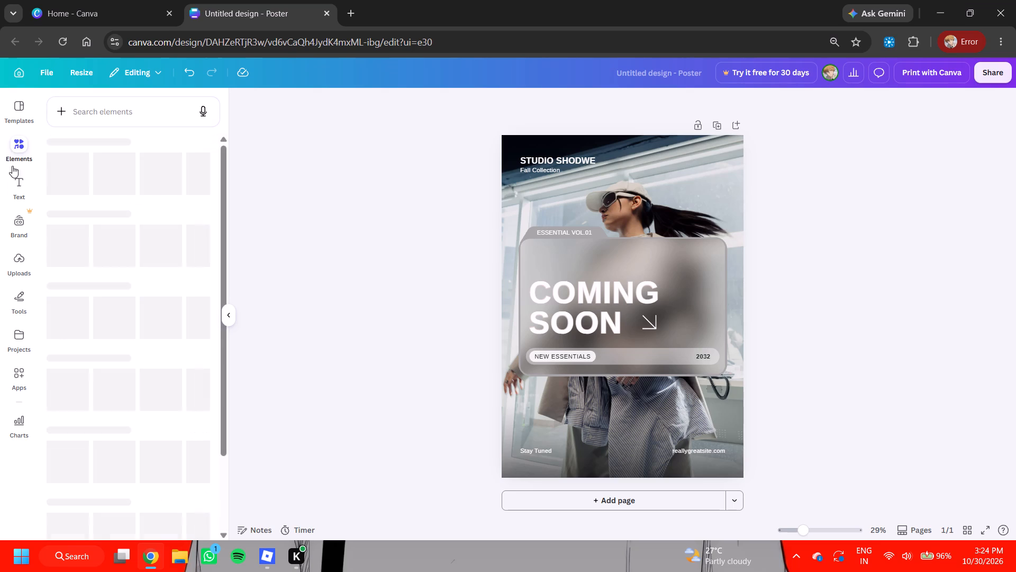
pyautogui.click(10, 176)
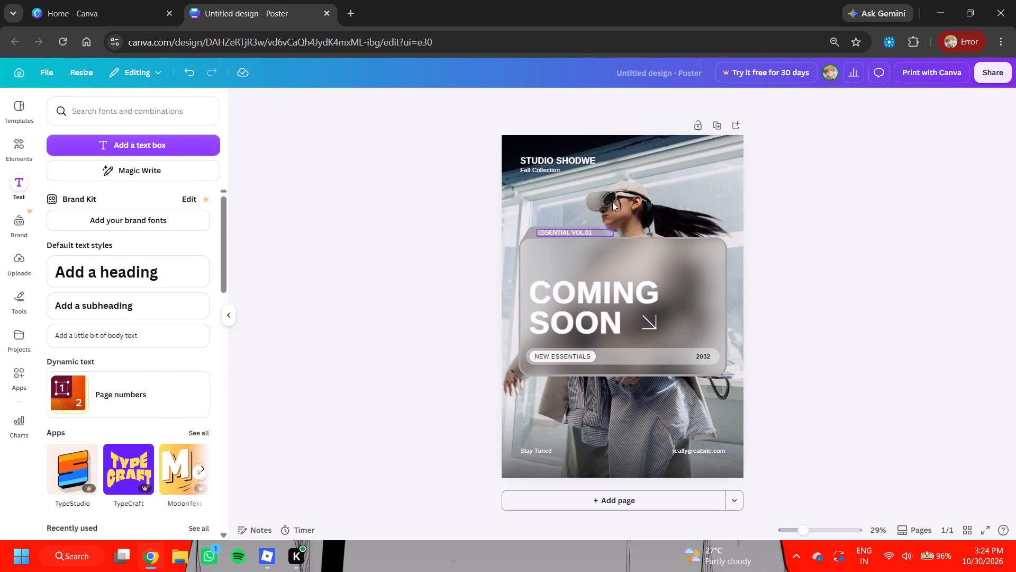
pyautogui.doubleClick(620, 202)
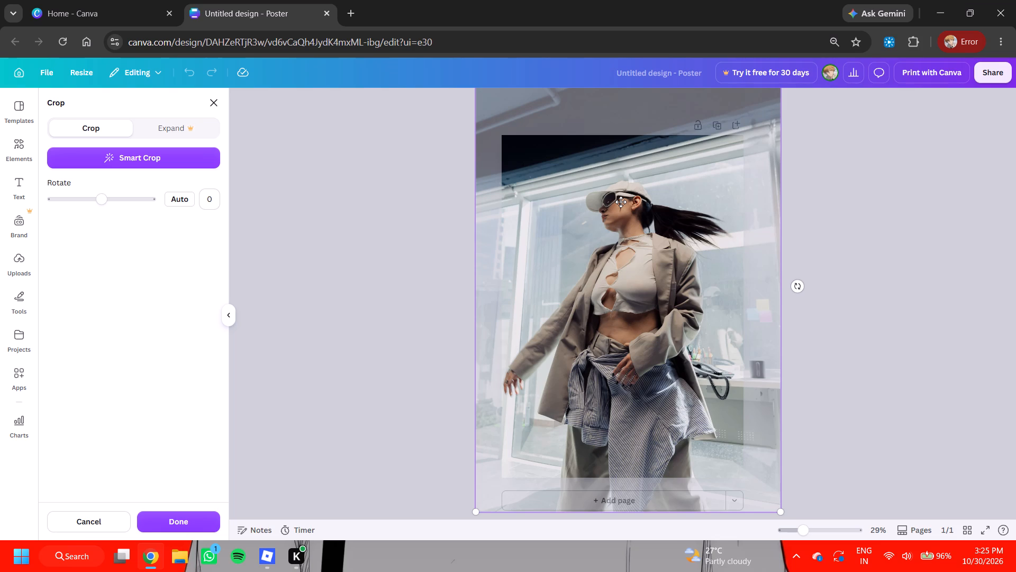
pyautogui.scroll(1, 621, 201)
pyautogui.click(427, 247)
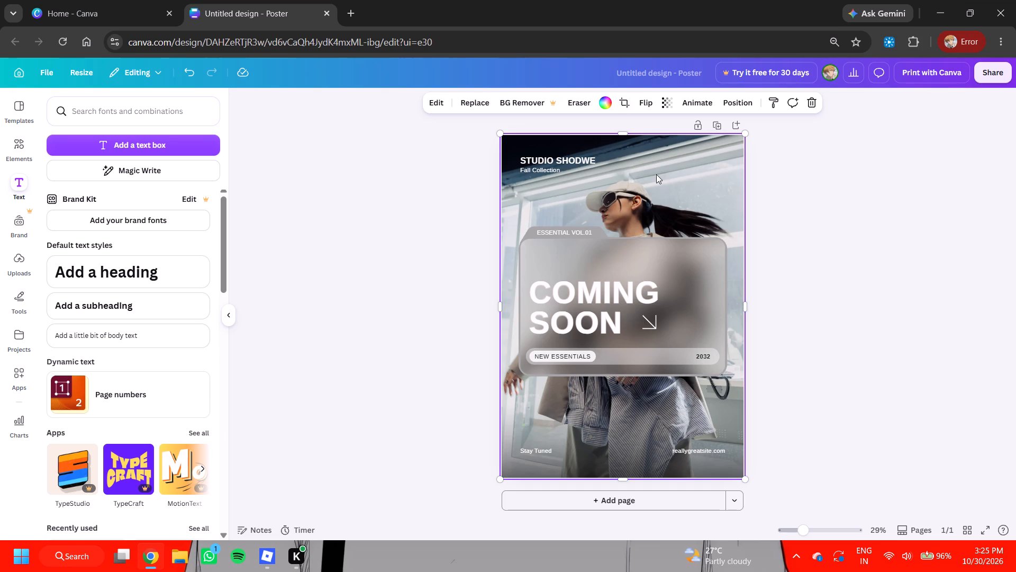
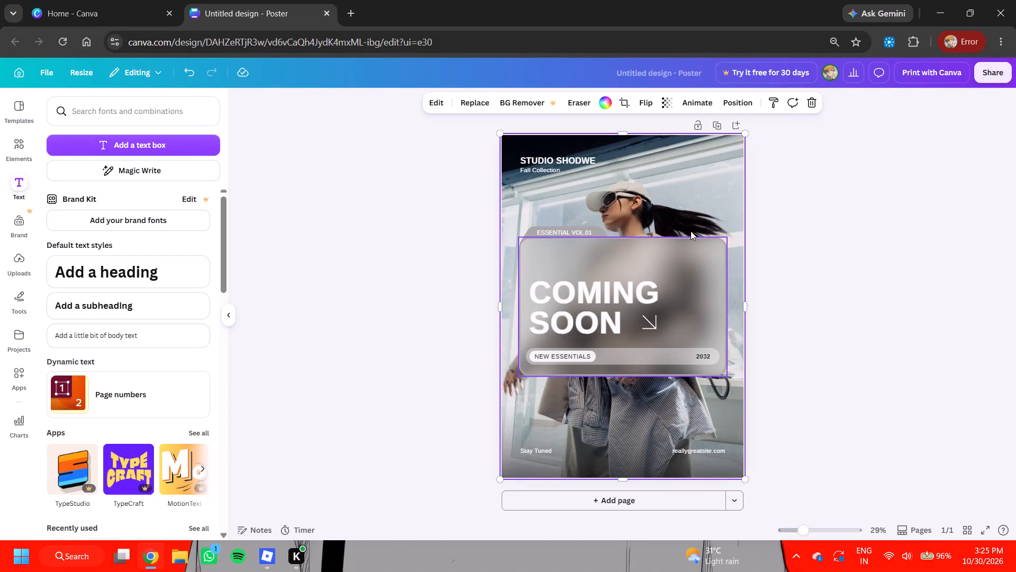
# Start replacing the poster's background photo by uploading the portrait photo from the Downloads folder.
pyautogui.click(684, 198)
pyautogui.click(648, 191)
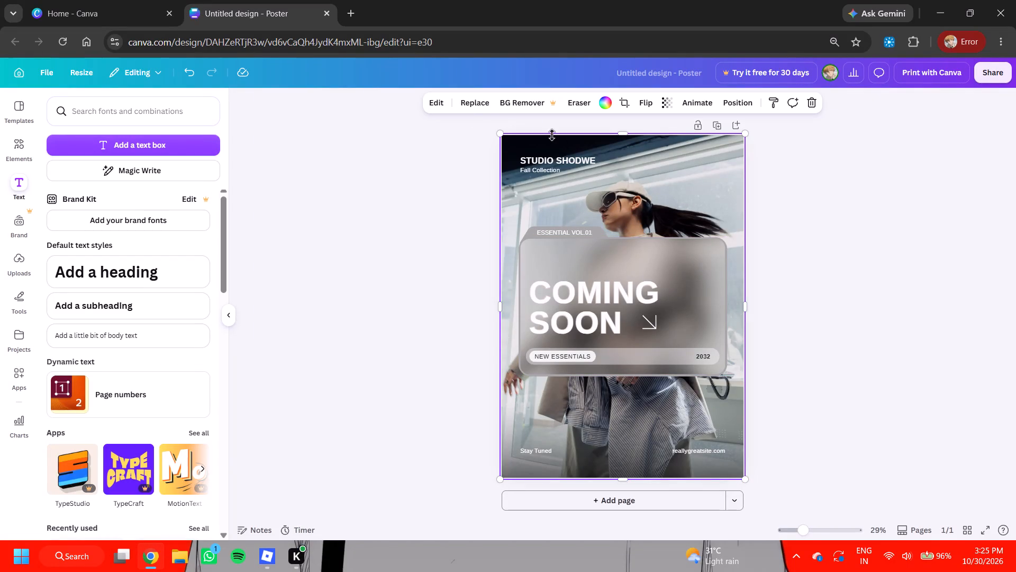
pyautogui.click(475, 98)
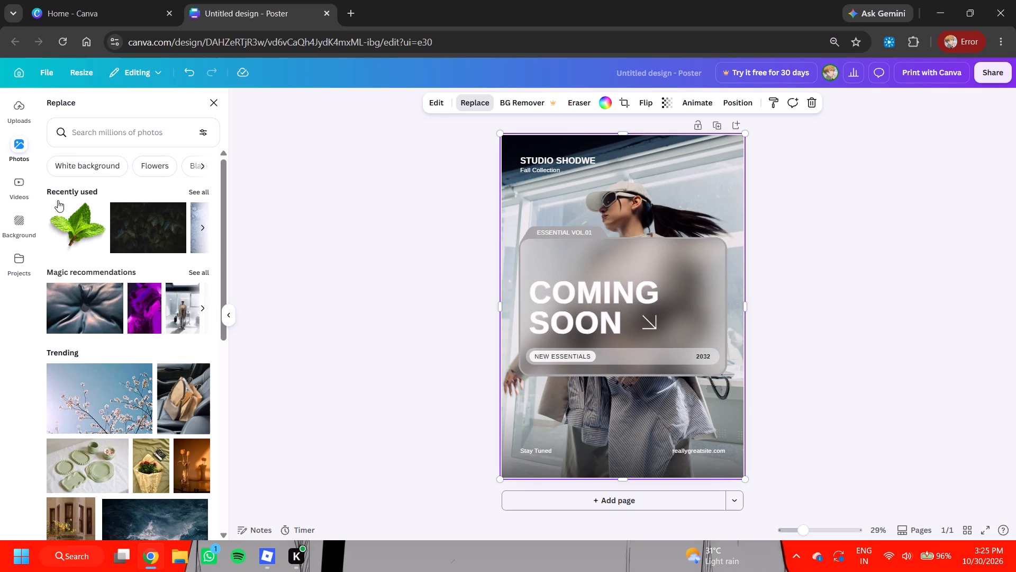
pyautogui.click(20, 107)
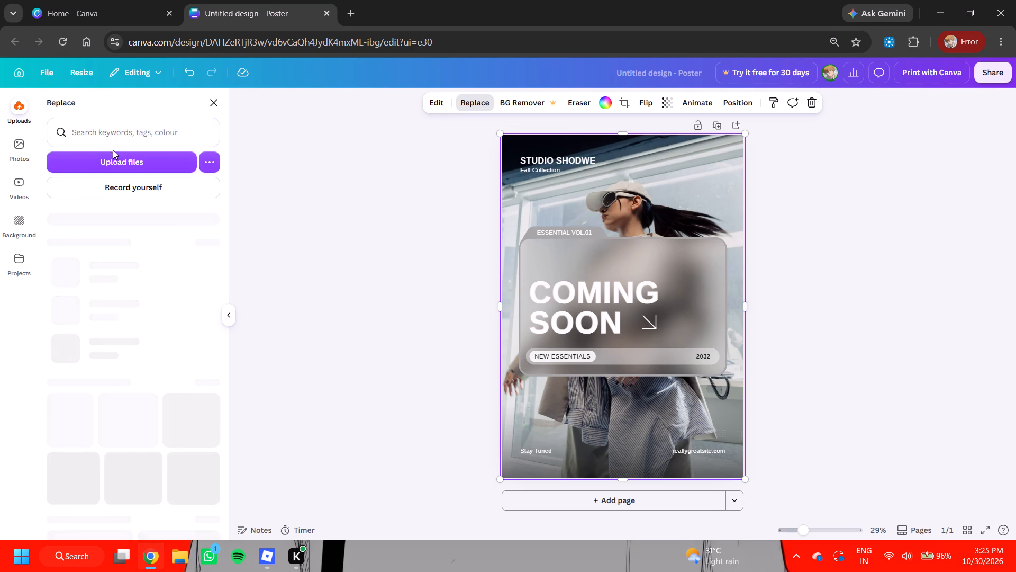
pyautogui.click(111, 165)
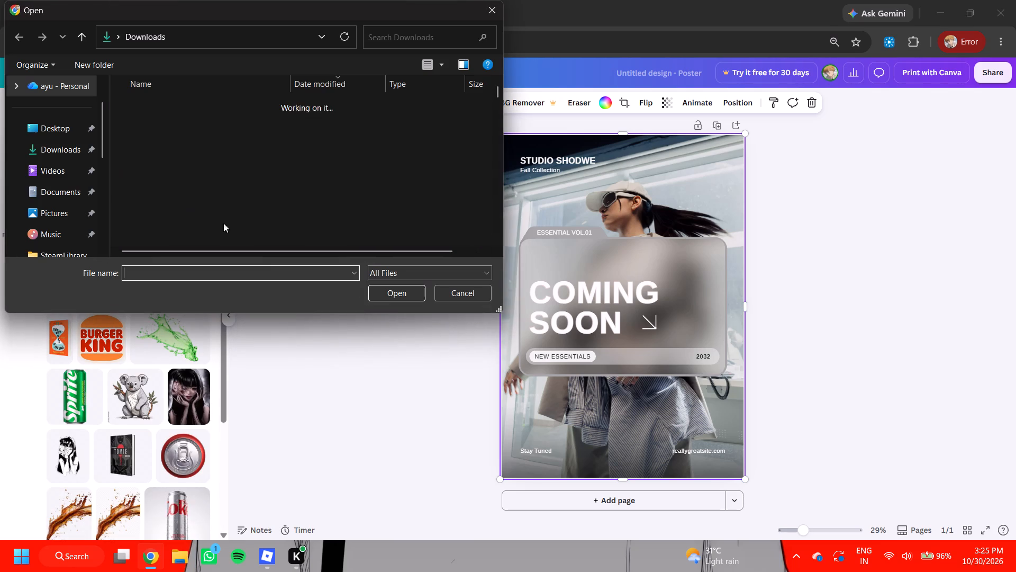
pyautogui.click(150, 123)
pyautogui.click(395, 297)
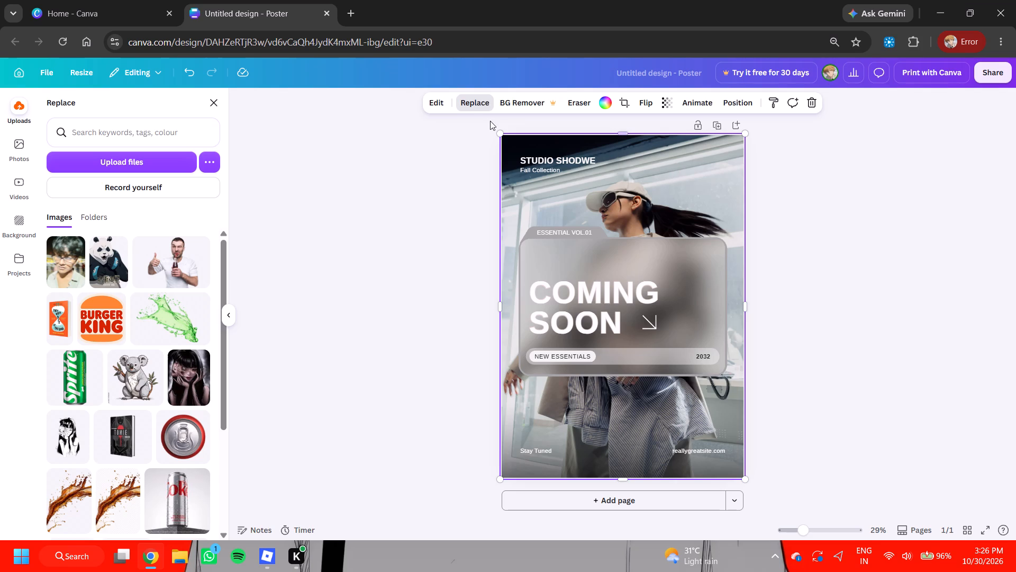
# Add the uploaded portrait of the person in glasses to the poster page and enlarge it slightly.
pyautogui.click(476, 102)
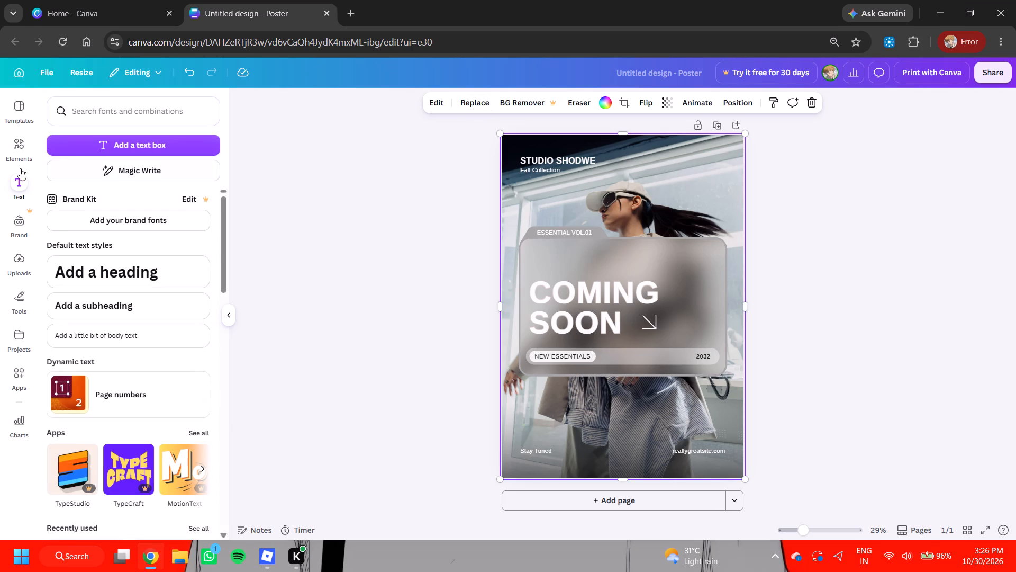
pyautogui.scroll(-3, 138, 273)
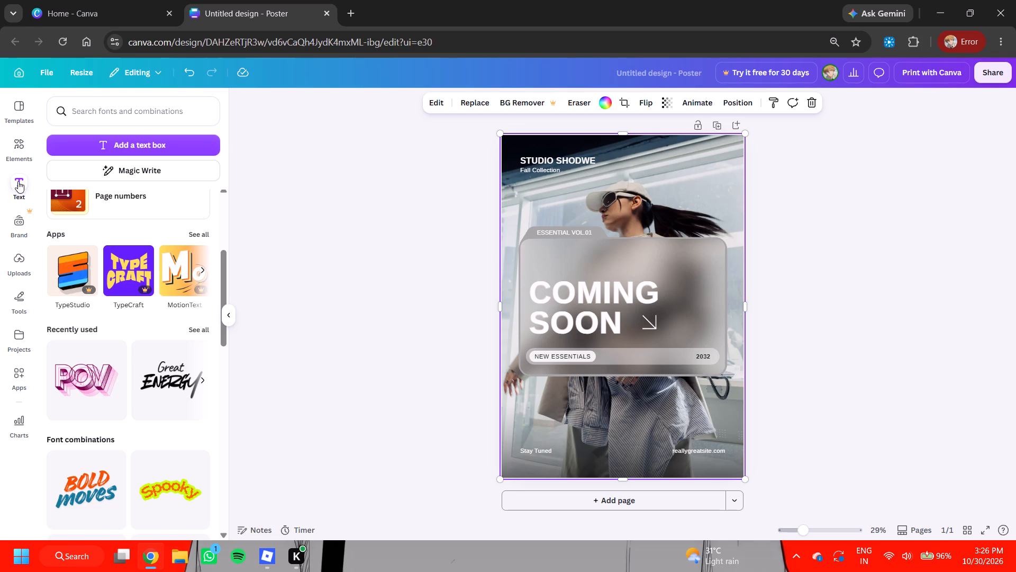
pyautogui.click(8, 258)
pyautogui.click(67, 238)
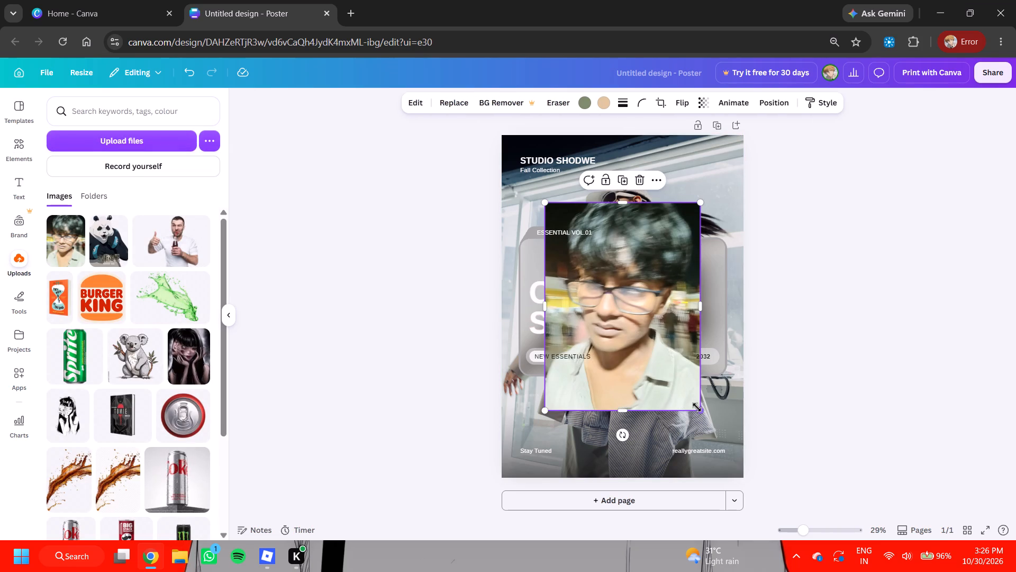
pyautogui.moveTo(698, 407); pyautogui.dragTo(708, 423)
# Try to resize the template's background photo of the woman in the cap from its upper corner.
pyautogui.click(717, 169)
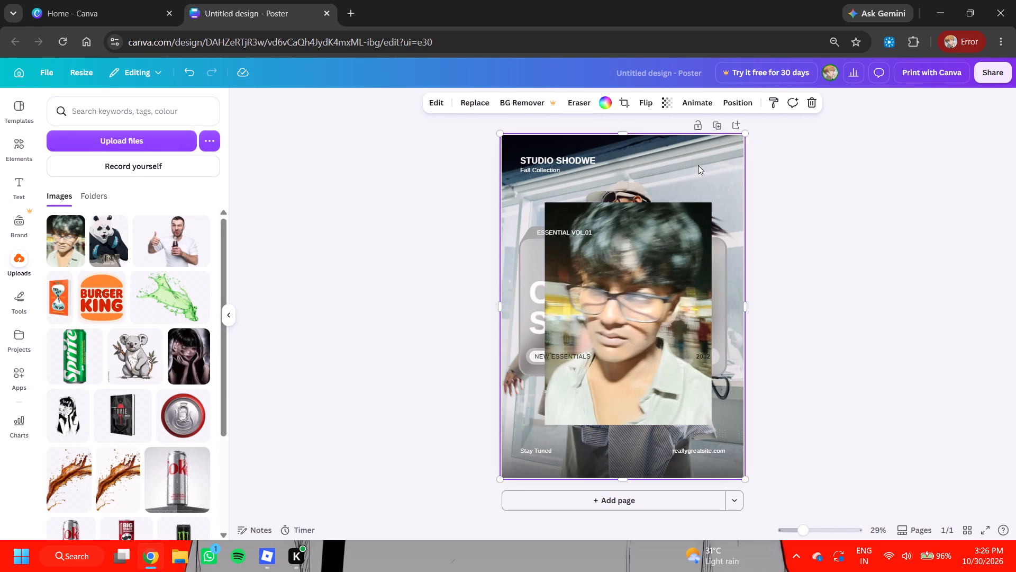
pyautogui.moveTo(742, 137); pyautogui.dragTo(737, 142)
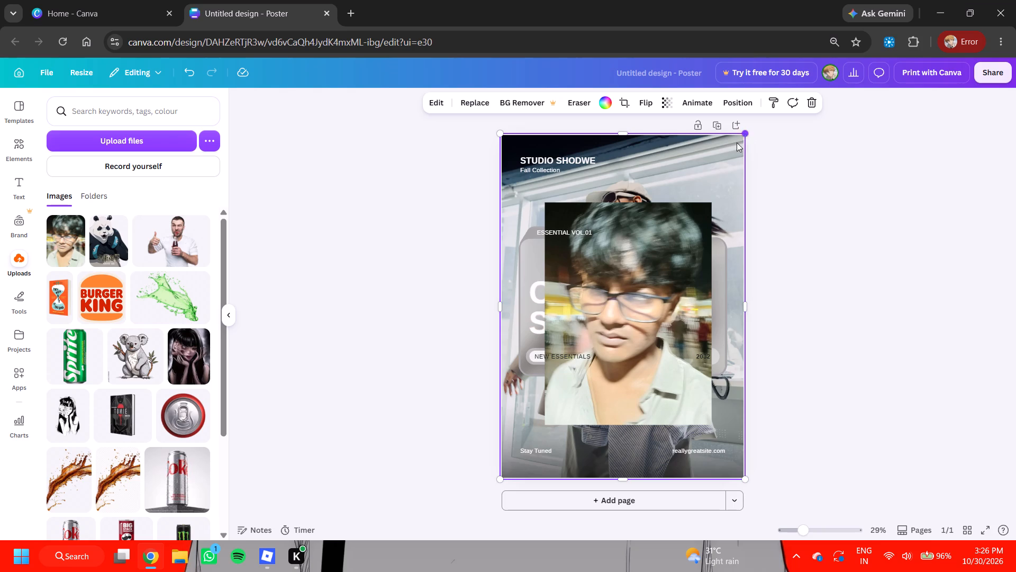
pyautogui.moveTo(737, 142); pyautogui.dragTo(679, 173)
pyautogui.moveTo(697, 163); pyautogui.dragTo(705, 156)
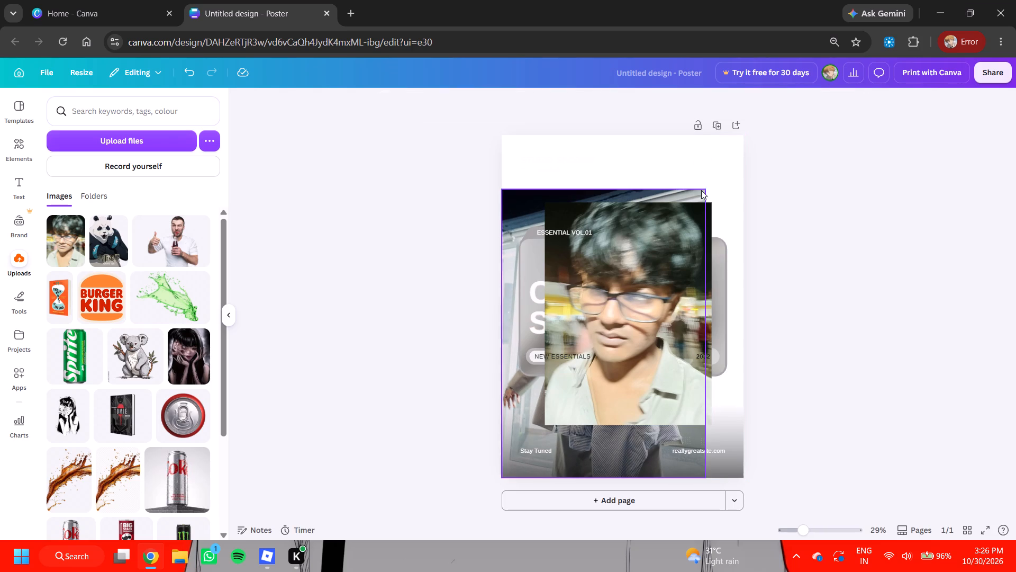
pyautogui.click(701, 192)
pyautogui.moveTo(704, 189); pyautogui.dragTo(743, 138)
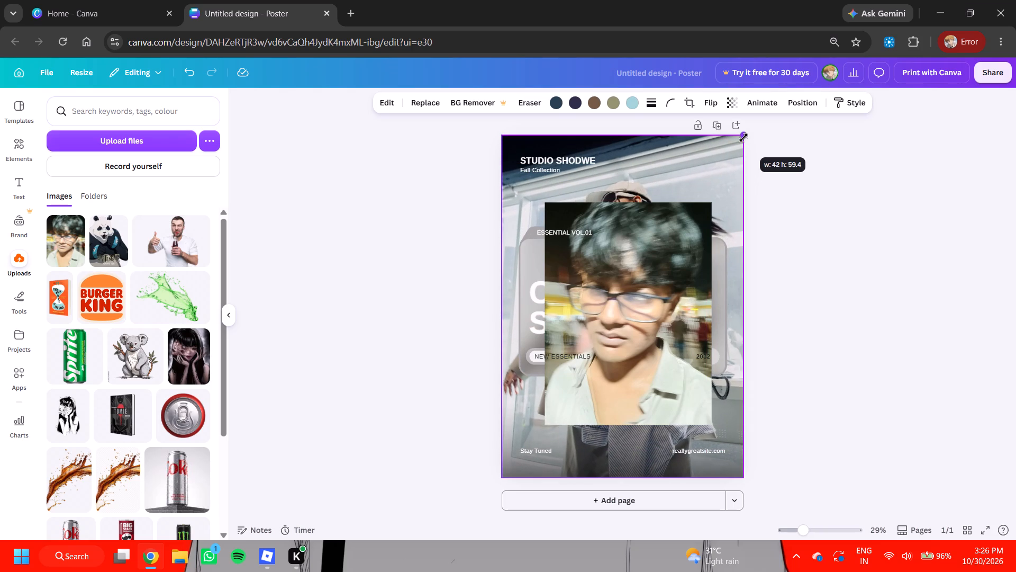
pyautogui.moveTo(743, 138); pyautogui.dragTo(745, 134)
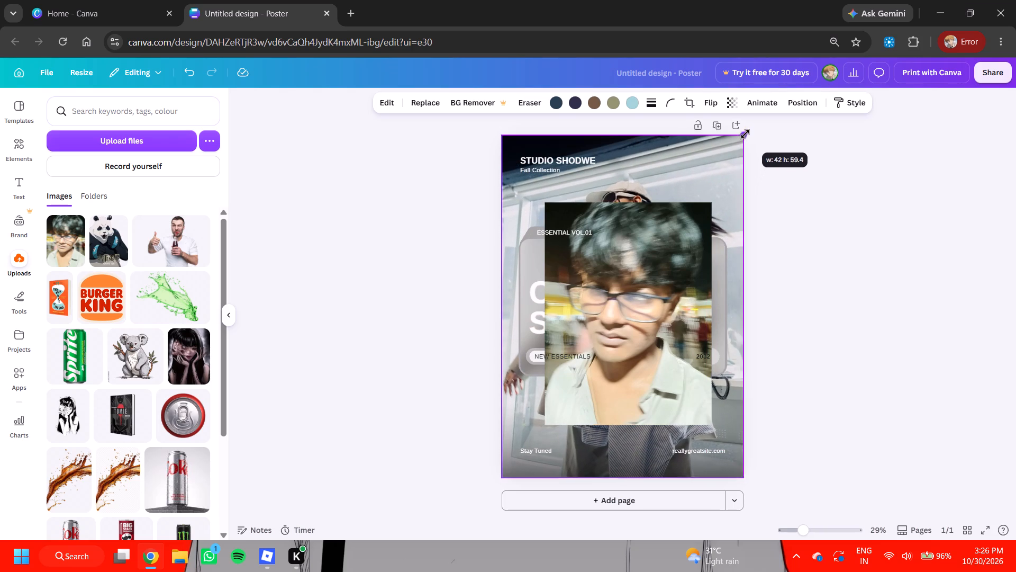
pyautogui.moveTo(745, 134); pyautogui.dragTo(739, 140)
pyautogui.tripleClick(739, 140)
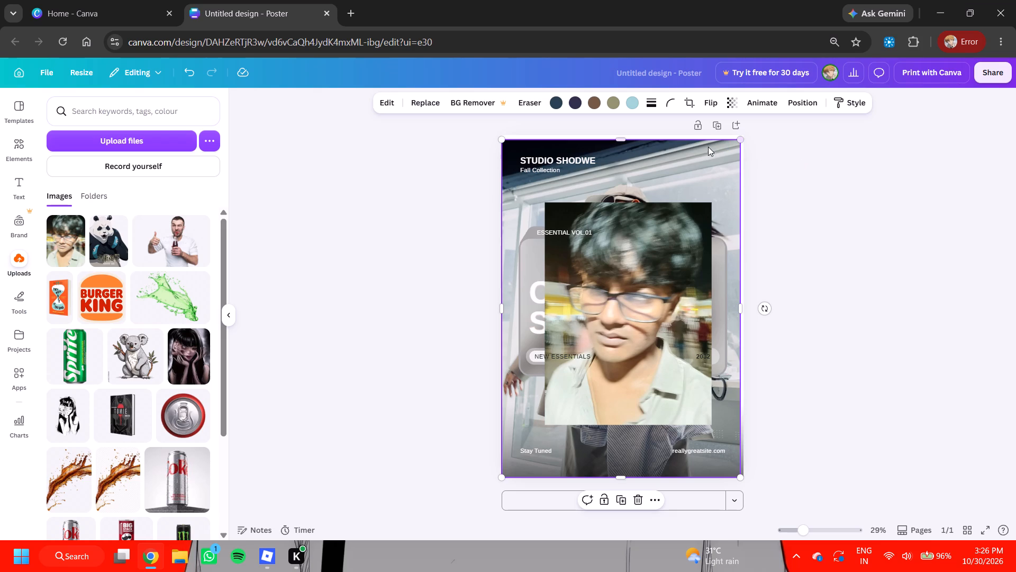
# Delete the template's original background photo of the woman in the cap.
pyautogui.click(698, 154)
pyautogui.click(698, 154)
pyautogui.click(639, 503)
# Send the portrait photo to the back, behind the glass card and the poster texts.
pyautogui.click(653, 220)
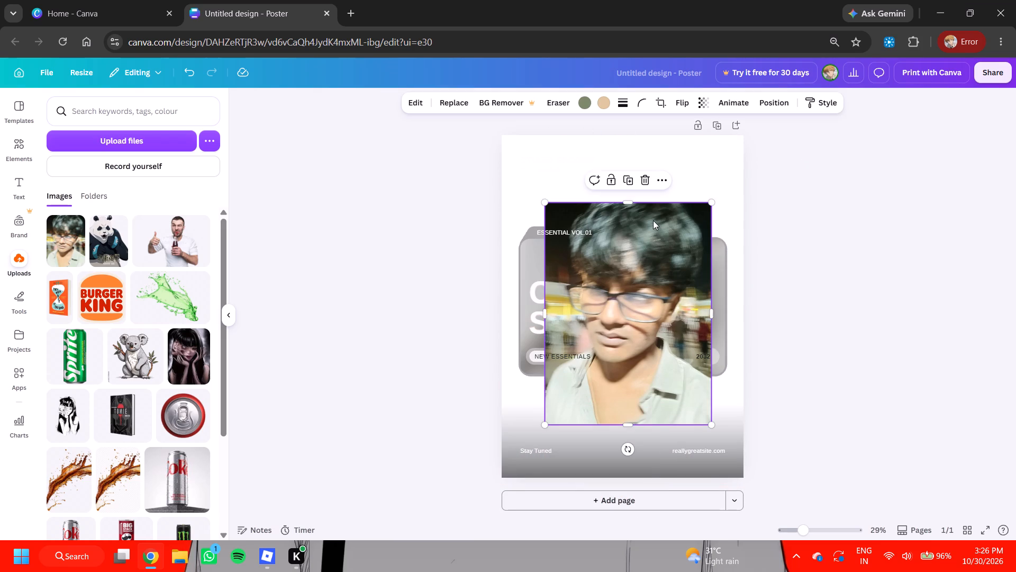
pyautogui.click(663, 182)
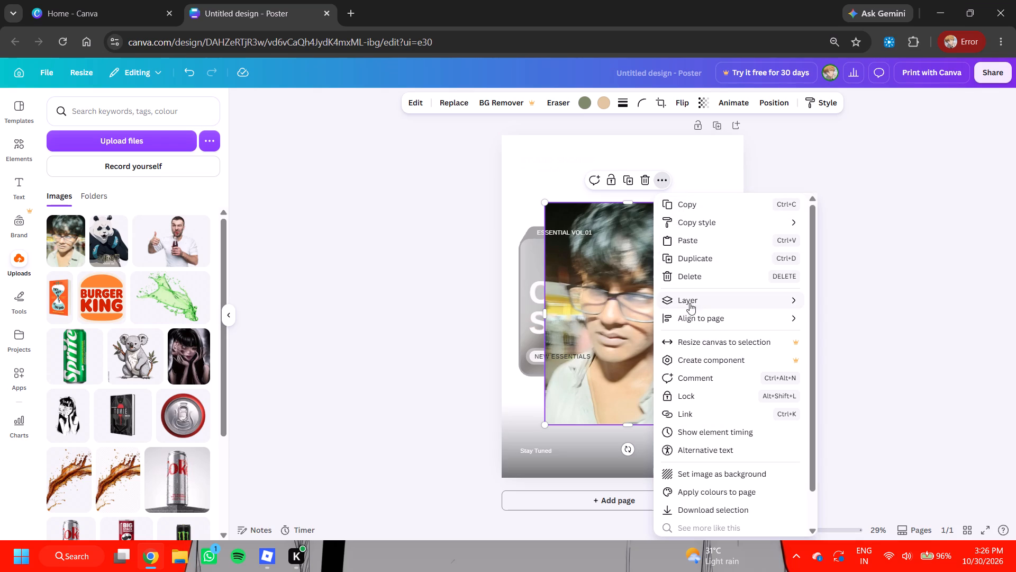
pyautogui.click(697, 301)
pyautogui.doubleClick(820, 351)
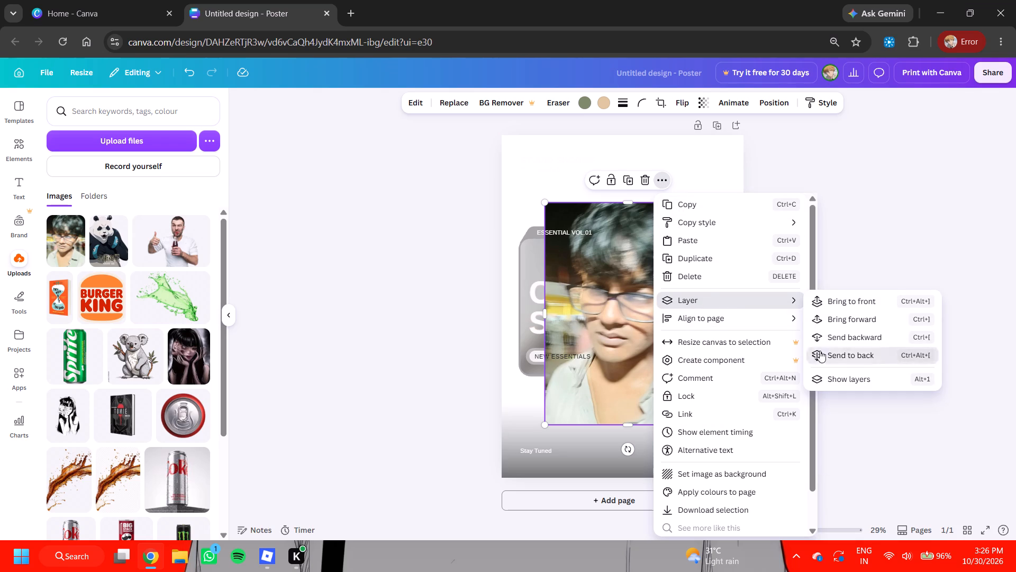
pyautogui.click(918, 173)
# Enlarge and reposition the portrait photo so it fills the whole poster page as its background.
pyautogui.moveTo(698, 221); pyautogui.dragTo(697, 218)
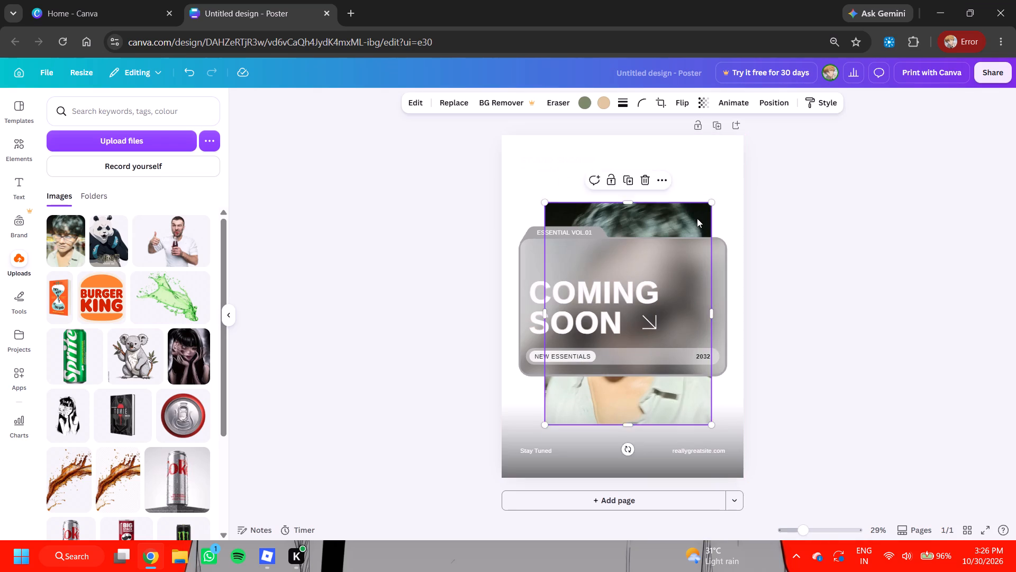
pyautogui.moveTo(697, 218); pyautogui.dragTo(694, 204)
pyautogui.moveTo(705, 408); pyautogui.dragTo(752, 456)
pyautogui.moveTo(684, 209); pyautogui.dragTo(654, 158)
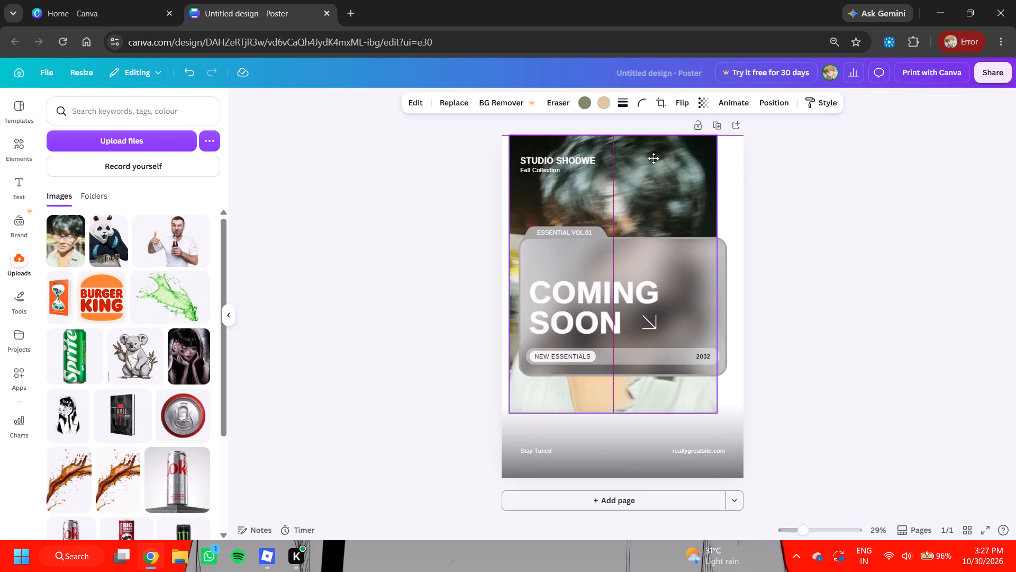
pyautogui.moveTo(654, 158); pyautogui.dragTo(654, 154)
pyautogui.moveTo(715, 405); pyautogui.dragTo(715, 407)
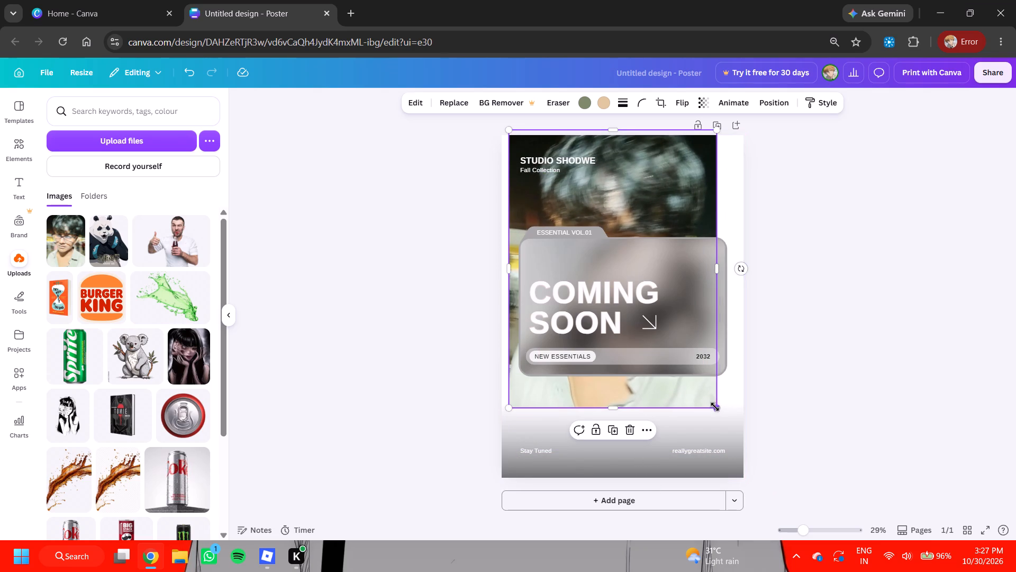
pyautogui.moveTo(715, 407); pyautogui.dragTo(736, 489)
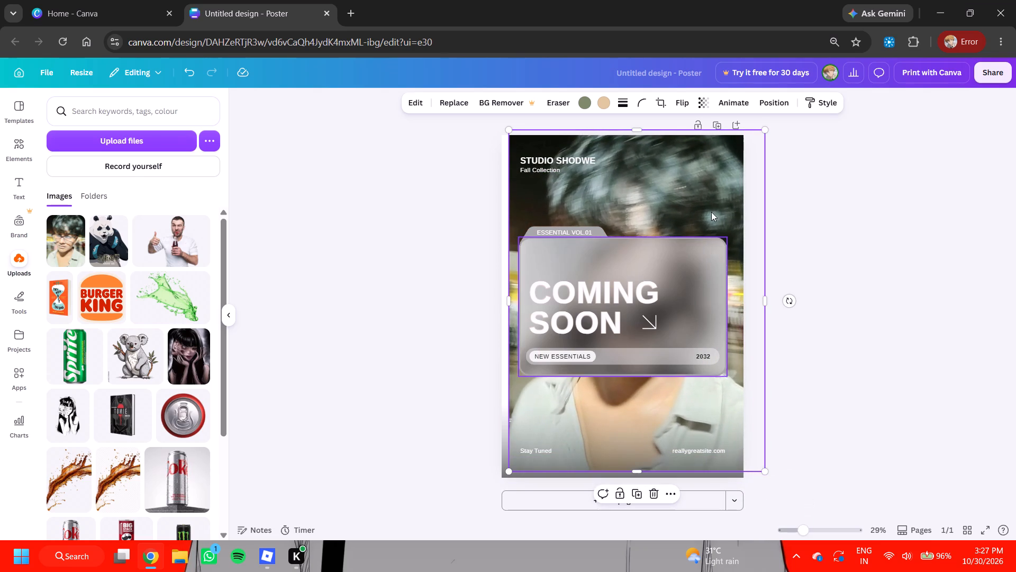
pyautogui.moveTo(712, 207); pyautogui.dragTo(705, 211)
pyautogui.click(833, 211)
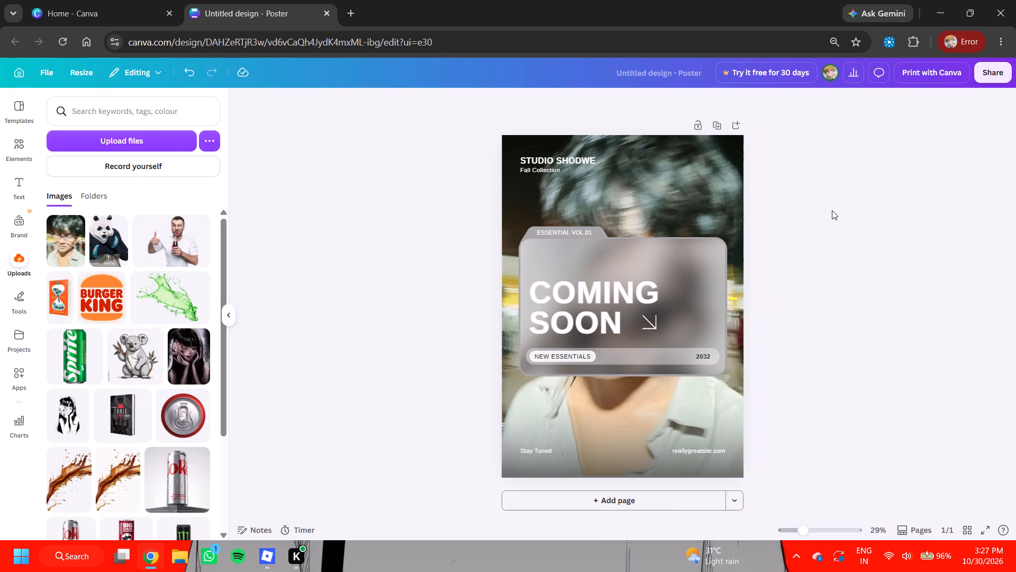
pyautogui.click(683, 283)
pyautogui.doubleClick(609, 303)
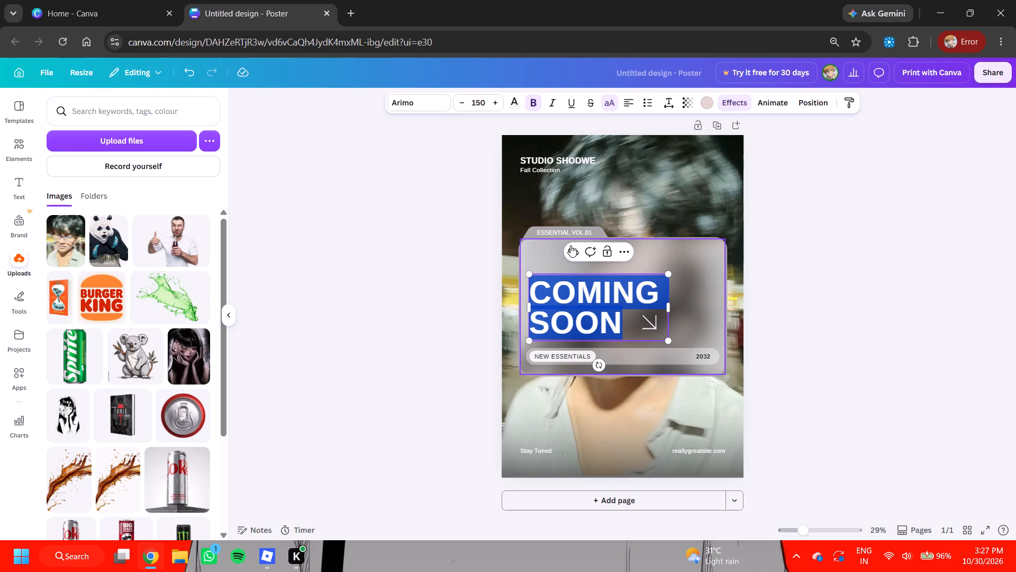
# Replace the "STUDIO SHODWE" heading at the top of the poster with "ayu".
pyautogui.click(556, 155)
pyautogui.doubleClick(556, 156)
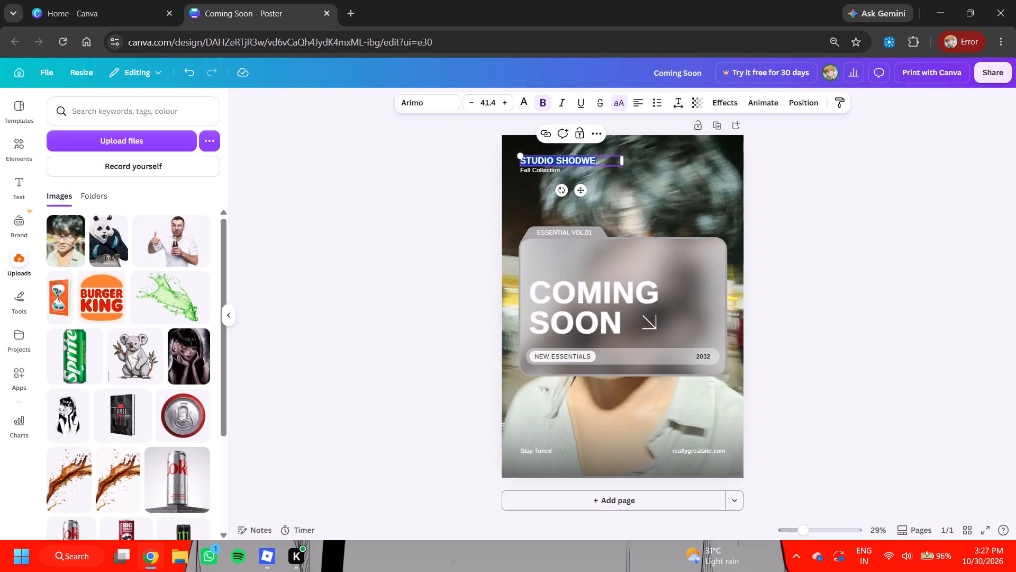
pyautogui.write('ayu')
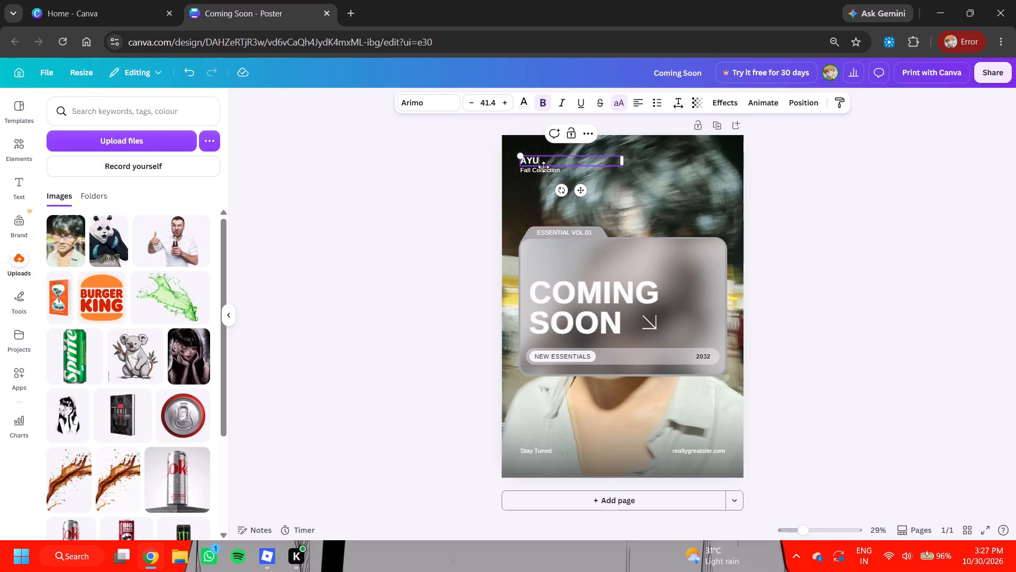
# Replace the "Fall Collection" line under the heading with "clicks".
pyautogui.tripleClick(546, 170)
pyautogui.doubleClick(546, 170)
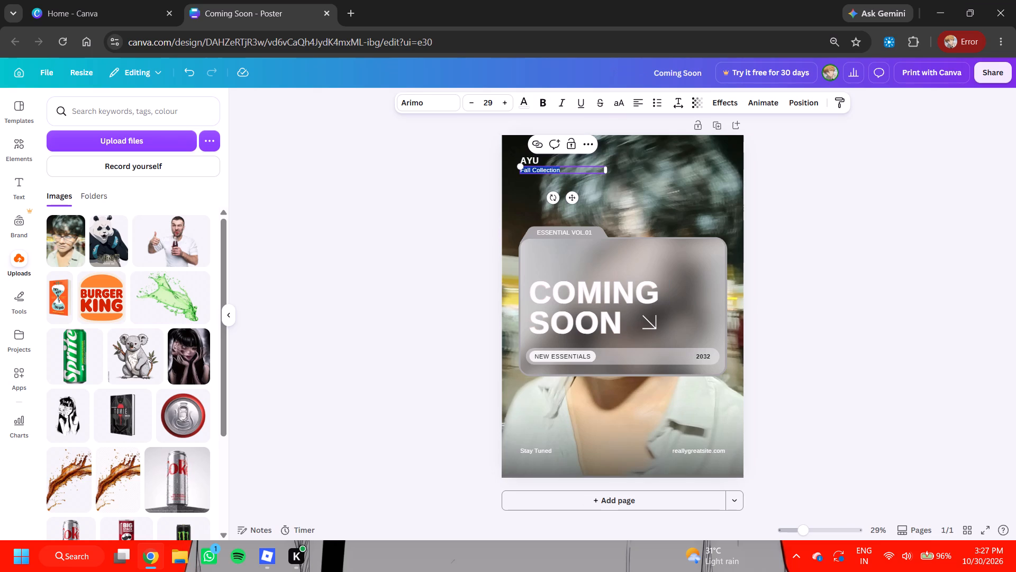
pyautogui.write('cli')
pyautogui.write('cka')
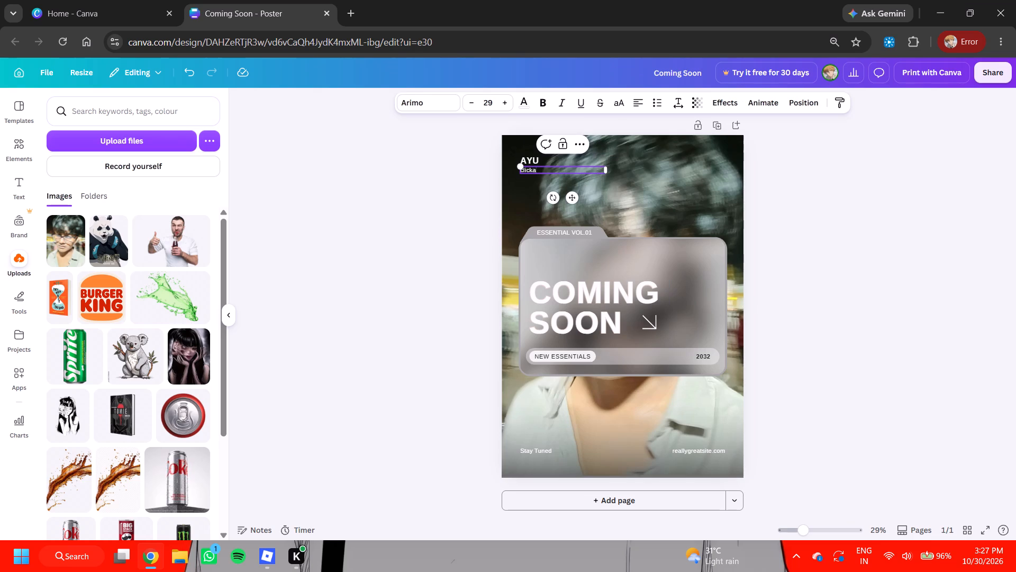
pyautogui.press('BackSpace')
pyautogui.press('s')
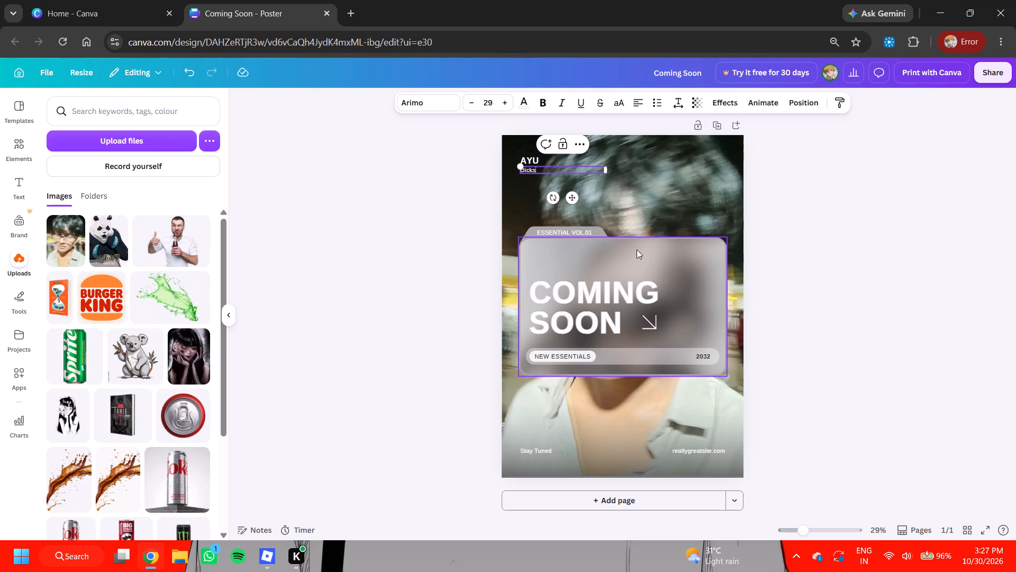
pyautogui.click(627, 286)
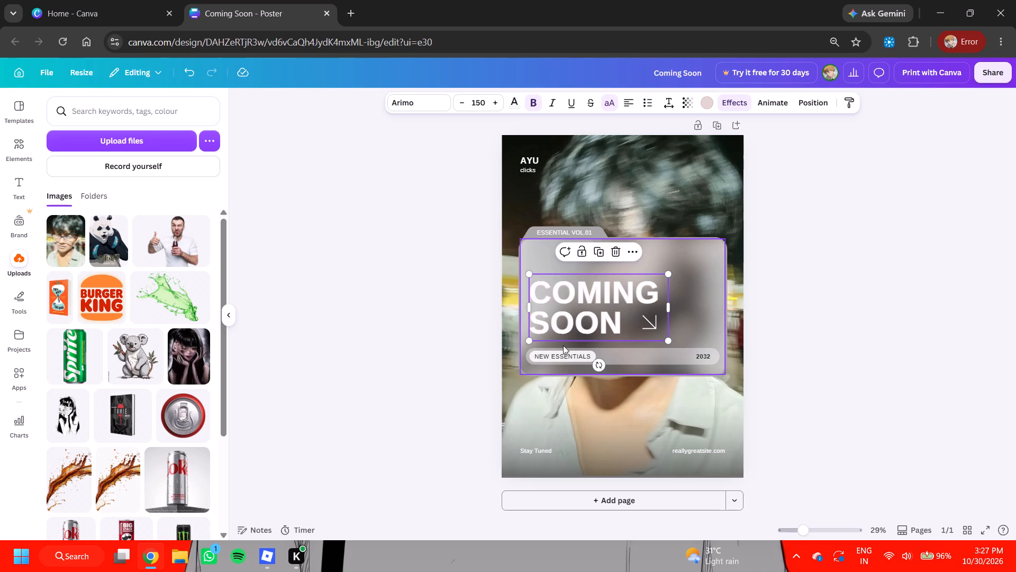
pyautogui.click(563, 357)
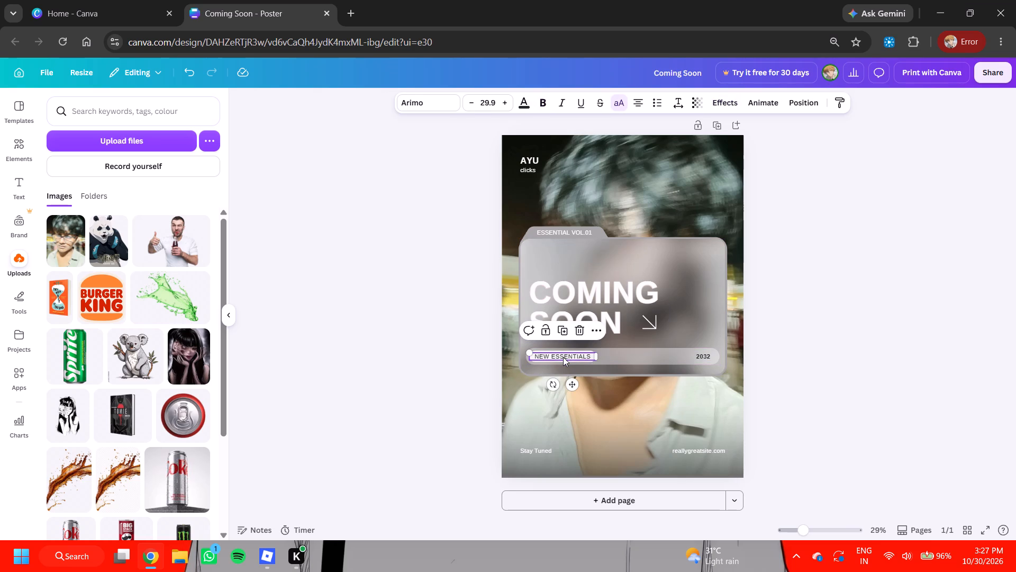
pyautogui.doubleClick(691, 452)
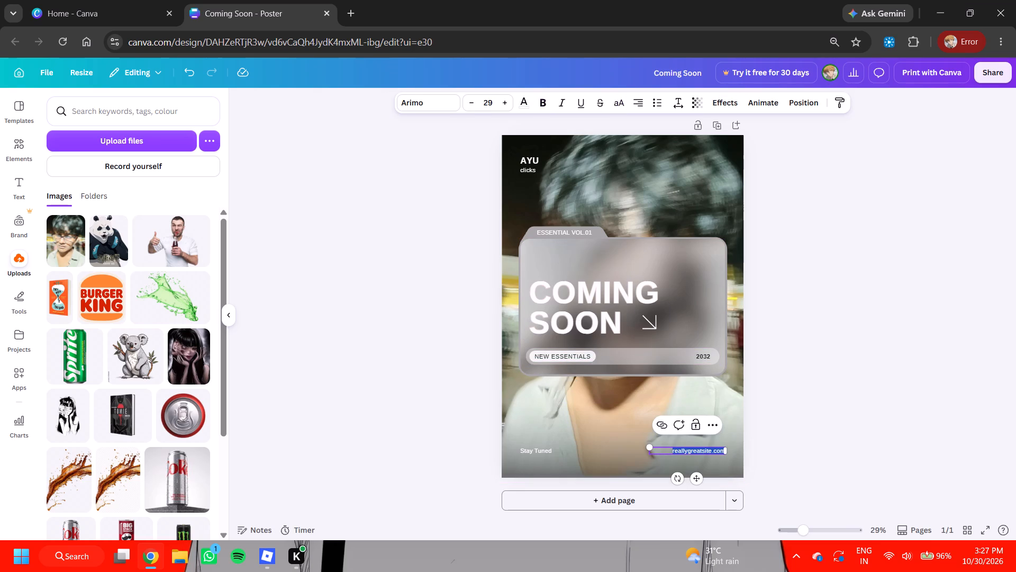
pyautogui.write('www.aoki')
pyautogui.press('space')
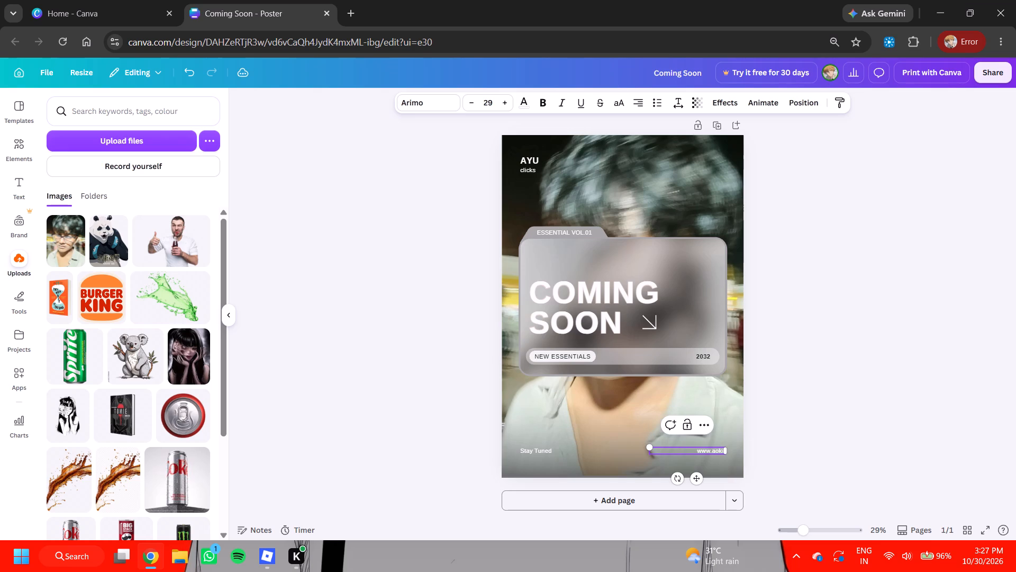
pyautogui.press('BackSpace')
pyautogui.press('.')
pyautogui.write('com')
# Replace the "Stay Tuned" text at the bottom of the poster with "set reminder".
pyautogui.doubleClick(530, 450)
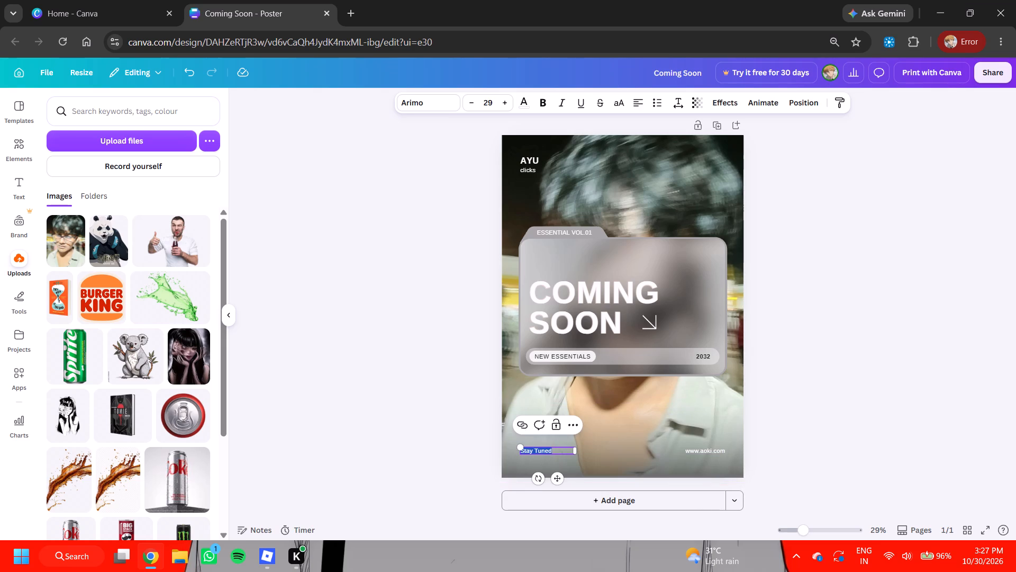
pyautogui.write('set reminder')
pyautogui.press('Return')
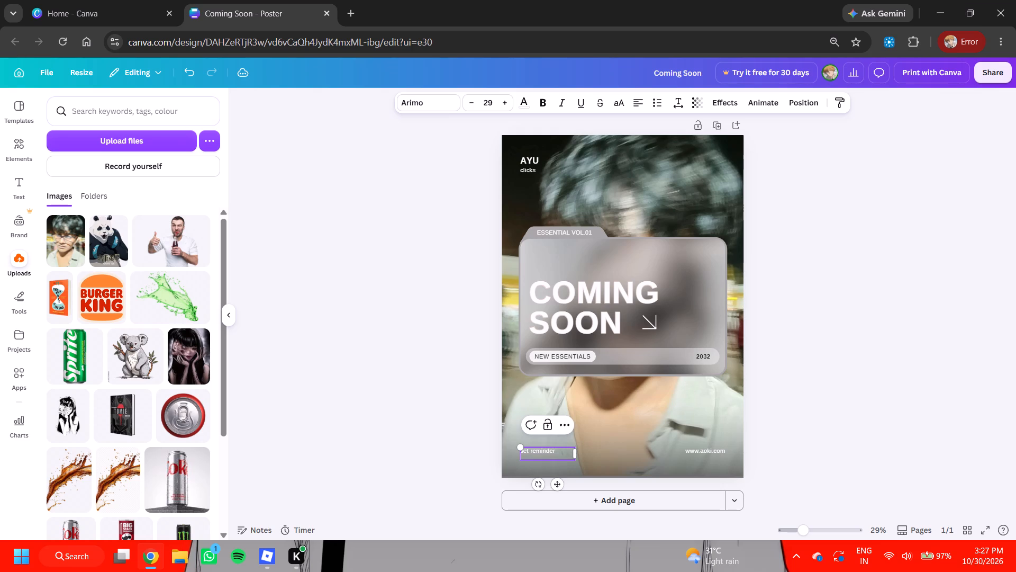
pyautogui.press('BackSpace')
pyautogui.click(618, 448)
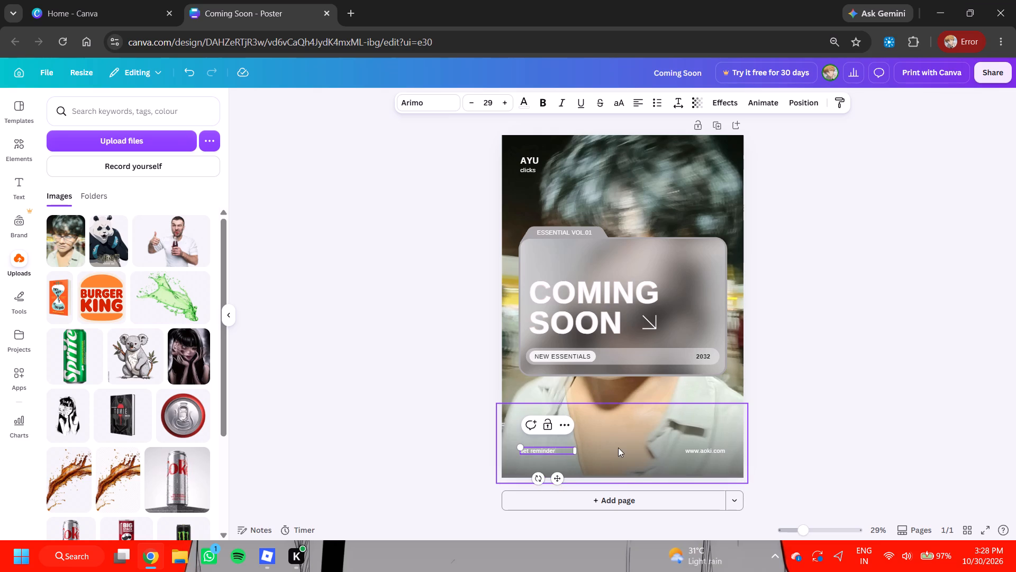
pyautogui.click(826, 385)
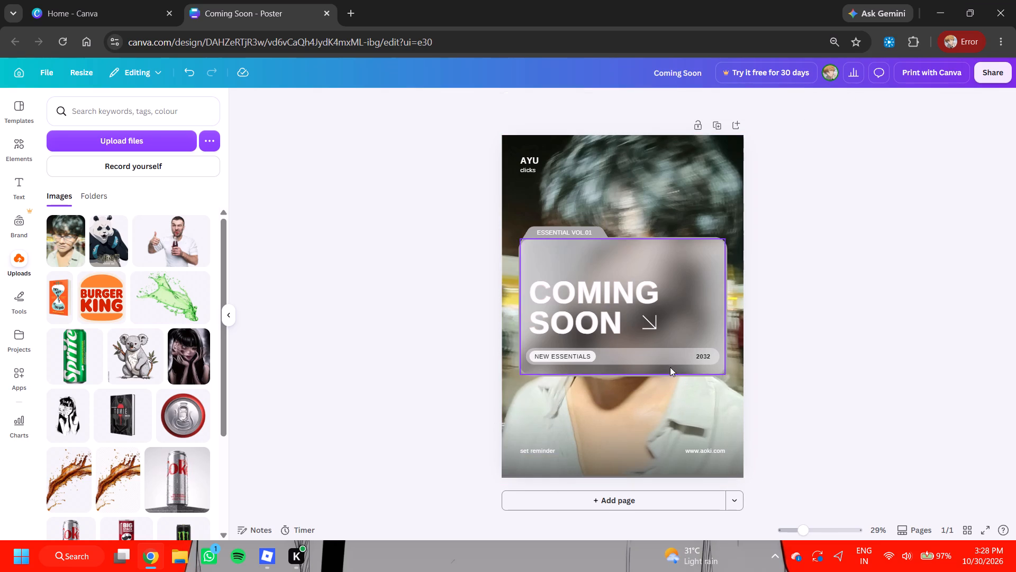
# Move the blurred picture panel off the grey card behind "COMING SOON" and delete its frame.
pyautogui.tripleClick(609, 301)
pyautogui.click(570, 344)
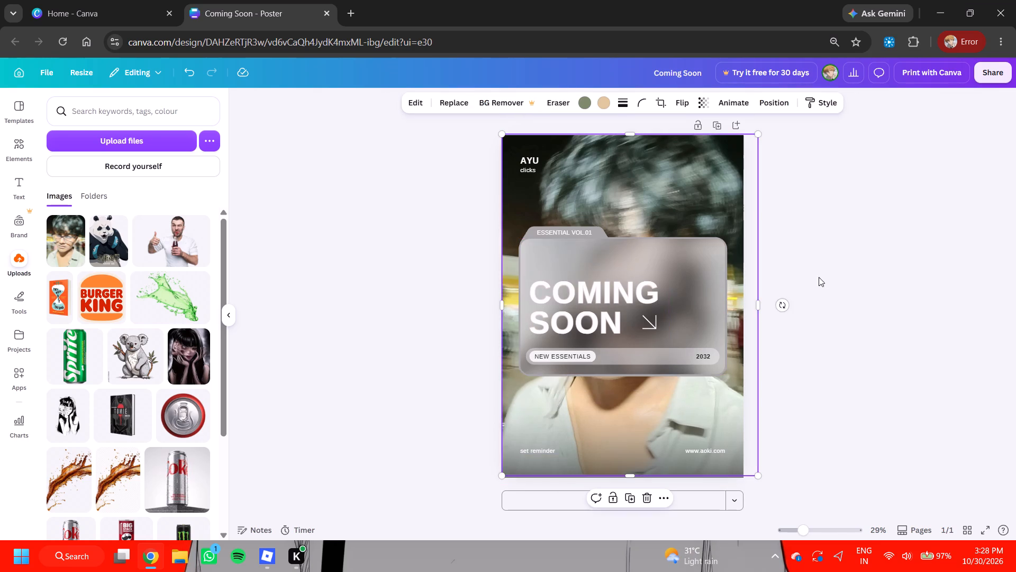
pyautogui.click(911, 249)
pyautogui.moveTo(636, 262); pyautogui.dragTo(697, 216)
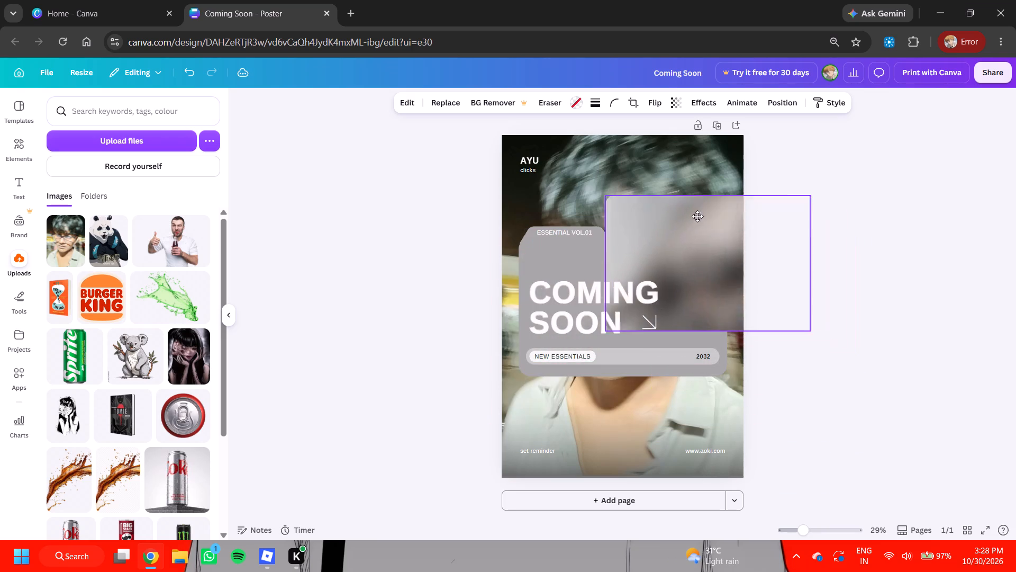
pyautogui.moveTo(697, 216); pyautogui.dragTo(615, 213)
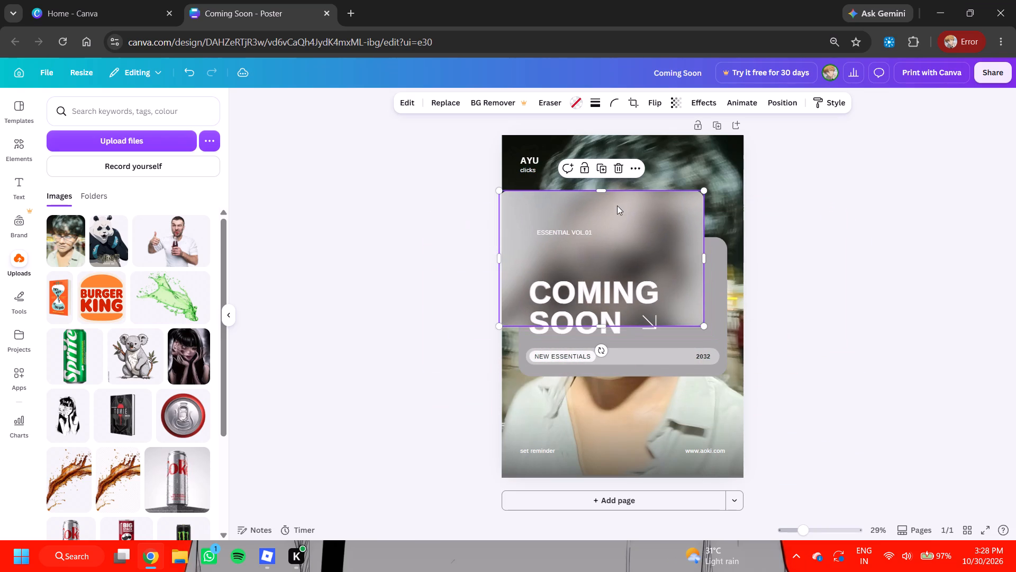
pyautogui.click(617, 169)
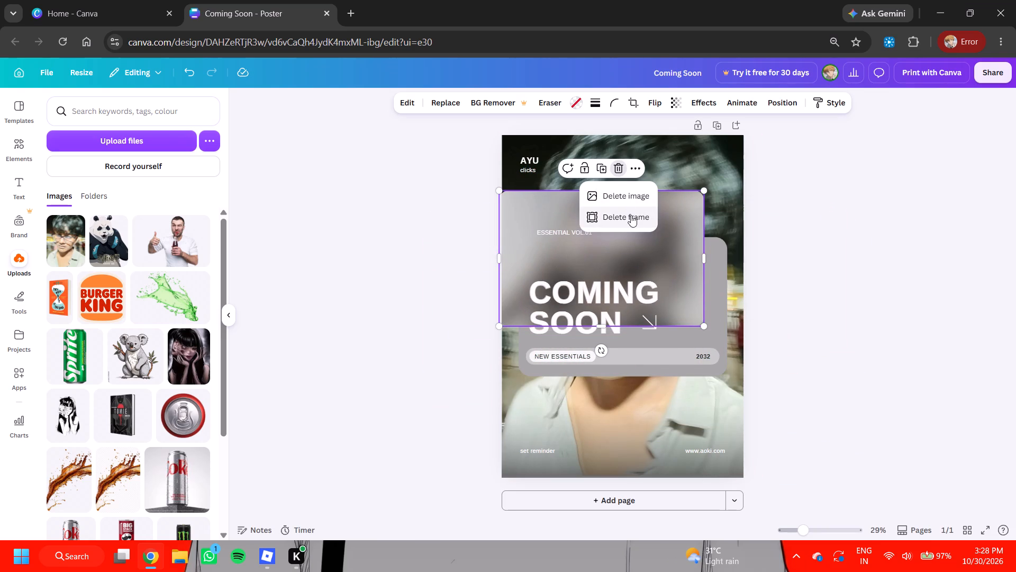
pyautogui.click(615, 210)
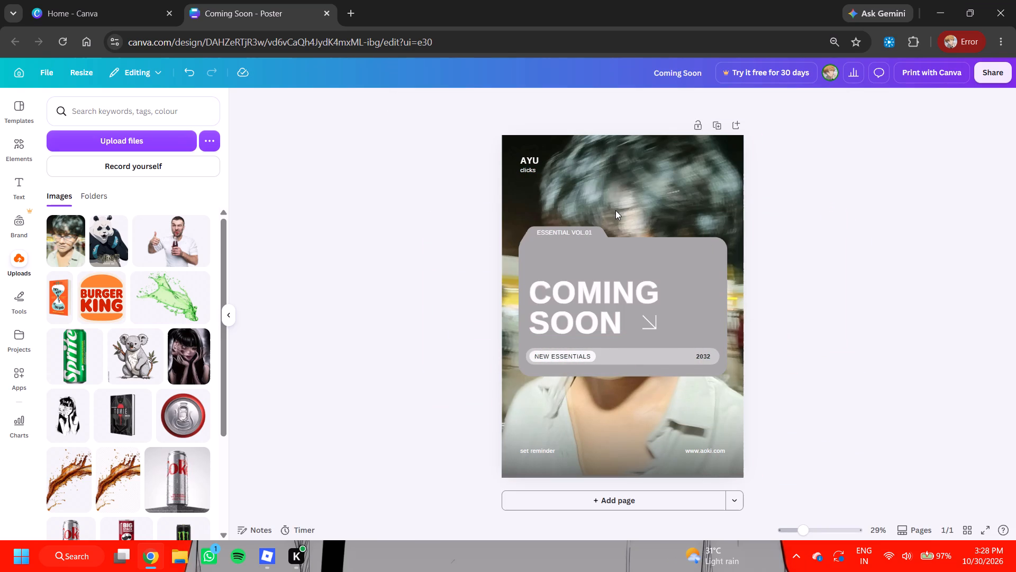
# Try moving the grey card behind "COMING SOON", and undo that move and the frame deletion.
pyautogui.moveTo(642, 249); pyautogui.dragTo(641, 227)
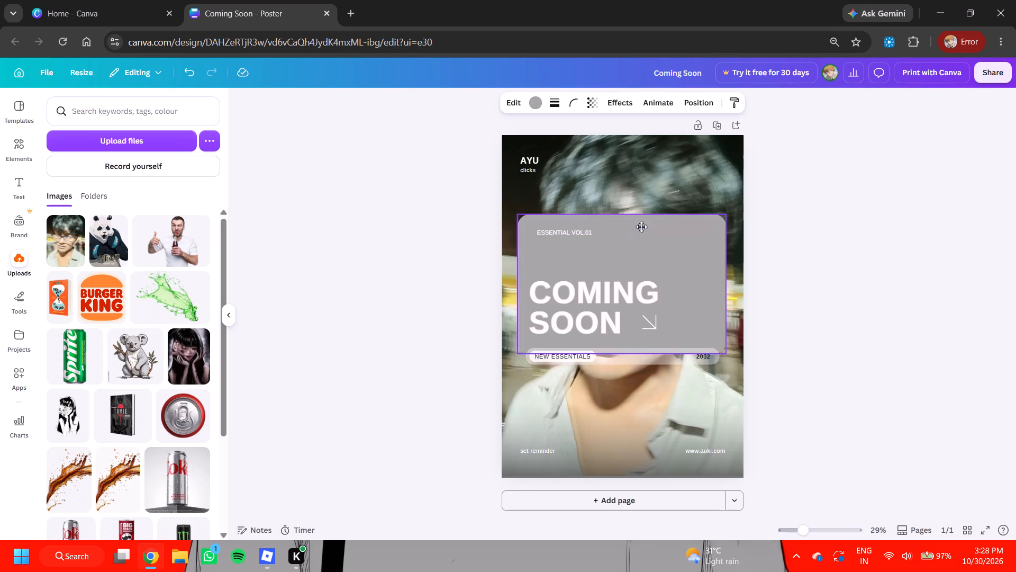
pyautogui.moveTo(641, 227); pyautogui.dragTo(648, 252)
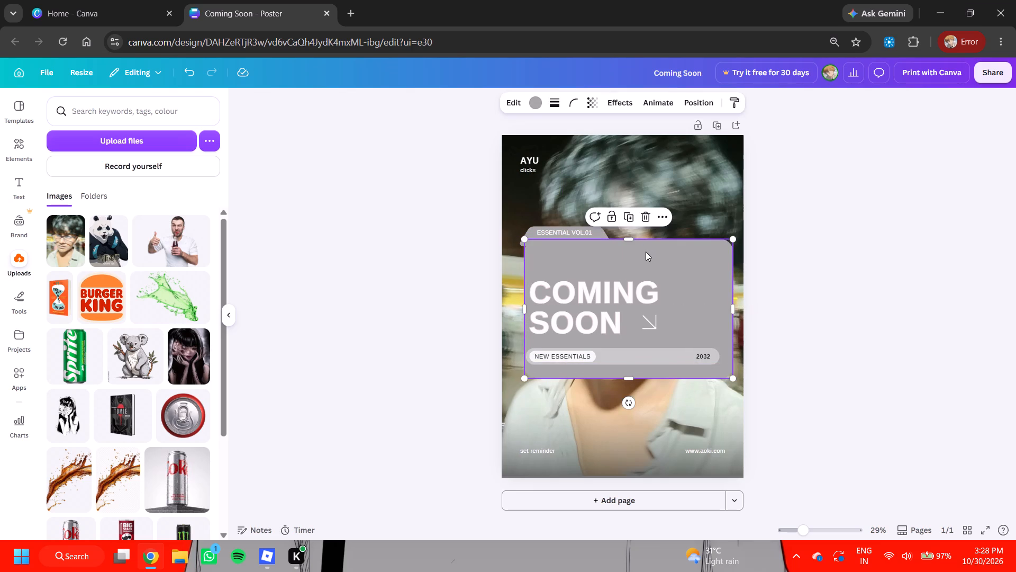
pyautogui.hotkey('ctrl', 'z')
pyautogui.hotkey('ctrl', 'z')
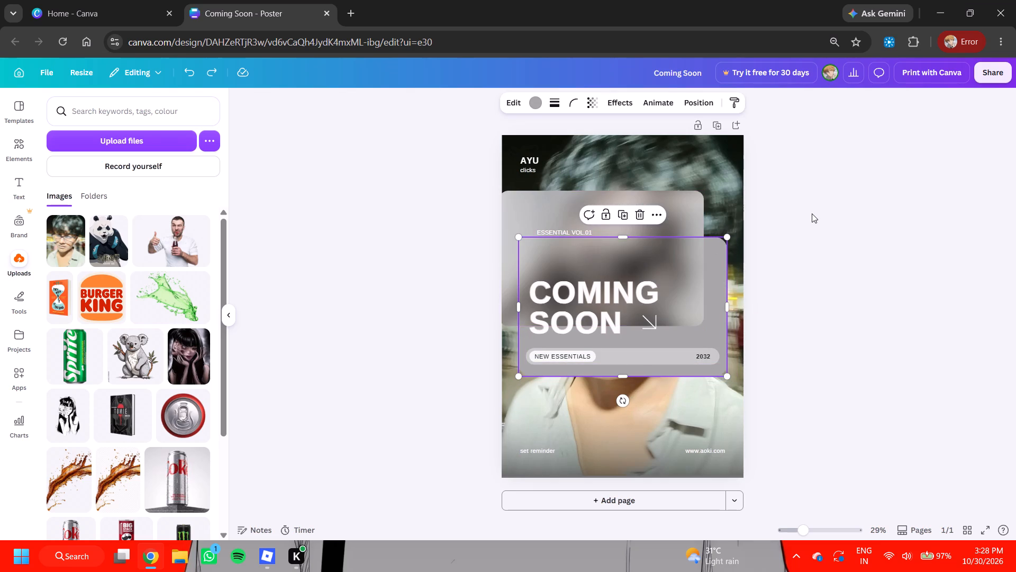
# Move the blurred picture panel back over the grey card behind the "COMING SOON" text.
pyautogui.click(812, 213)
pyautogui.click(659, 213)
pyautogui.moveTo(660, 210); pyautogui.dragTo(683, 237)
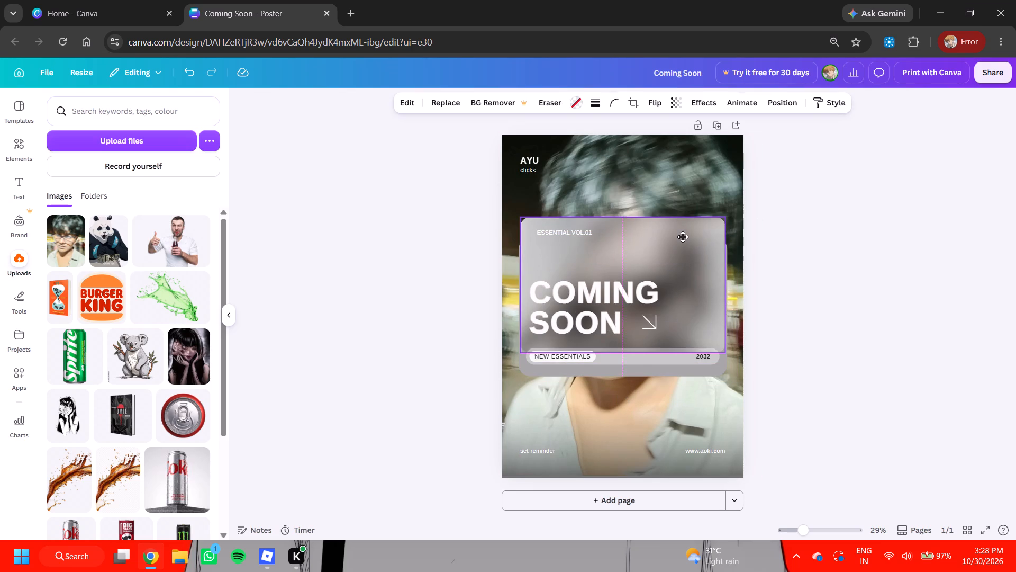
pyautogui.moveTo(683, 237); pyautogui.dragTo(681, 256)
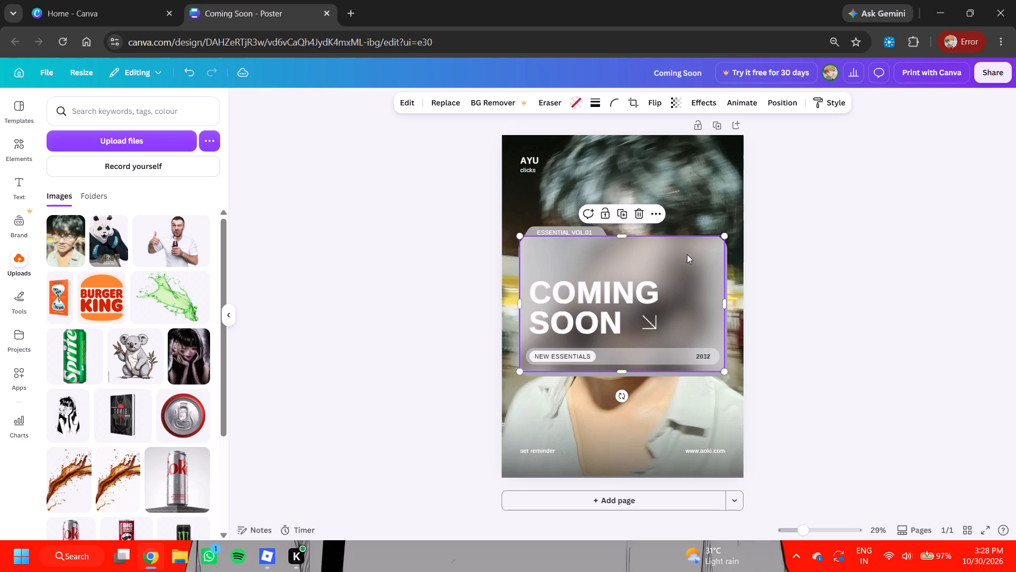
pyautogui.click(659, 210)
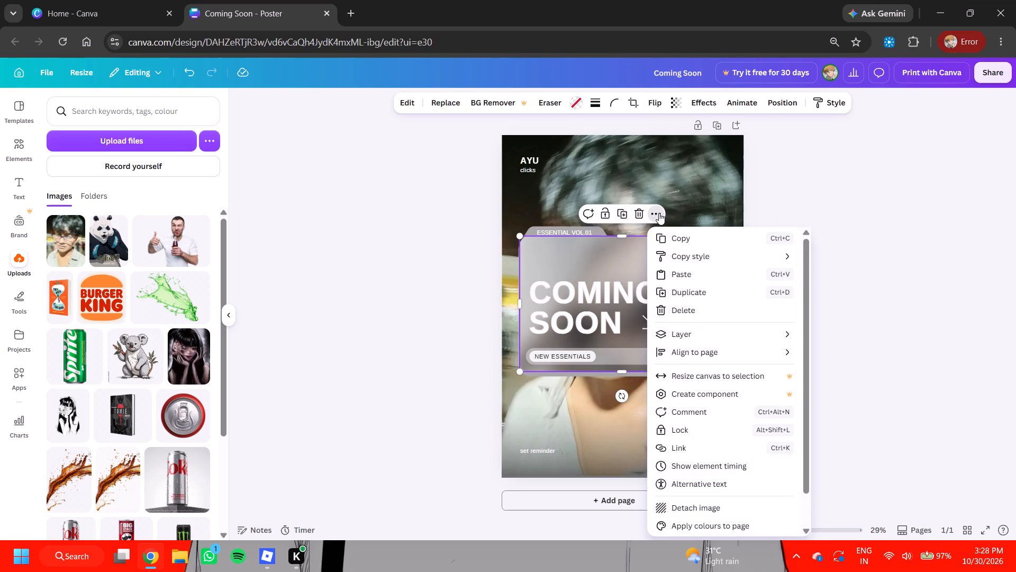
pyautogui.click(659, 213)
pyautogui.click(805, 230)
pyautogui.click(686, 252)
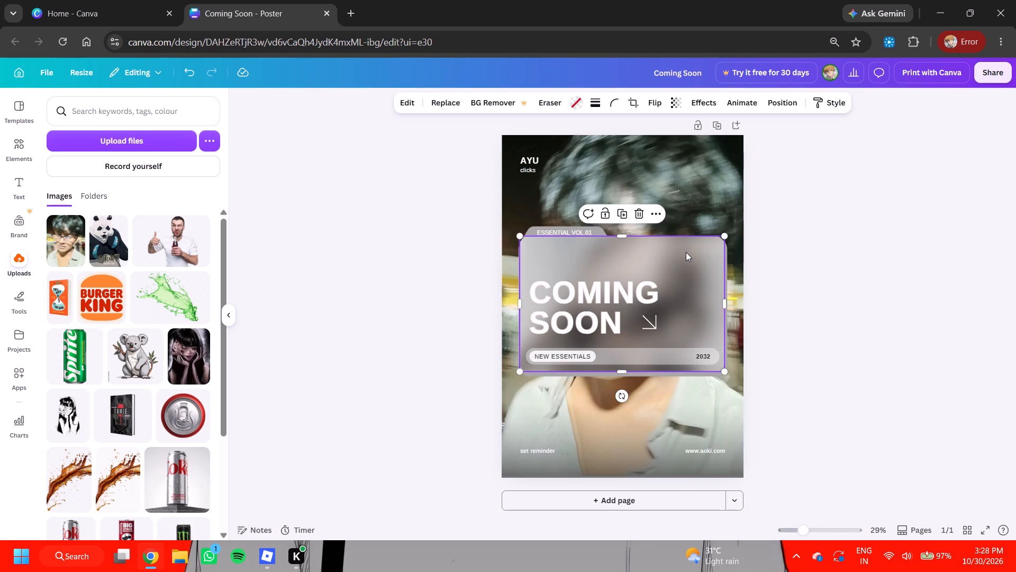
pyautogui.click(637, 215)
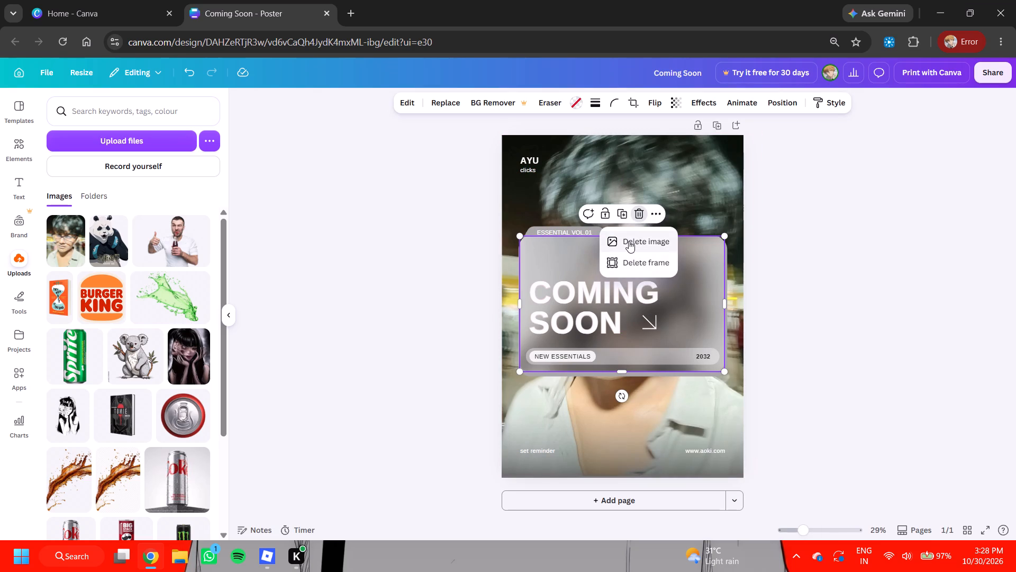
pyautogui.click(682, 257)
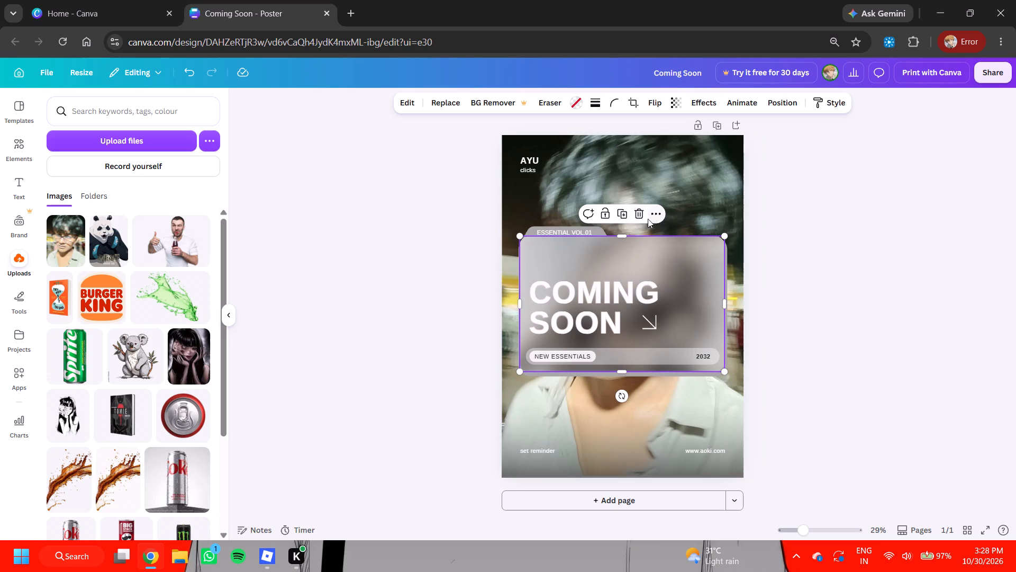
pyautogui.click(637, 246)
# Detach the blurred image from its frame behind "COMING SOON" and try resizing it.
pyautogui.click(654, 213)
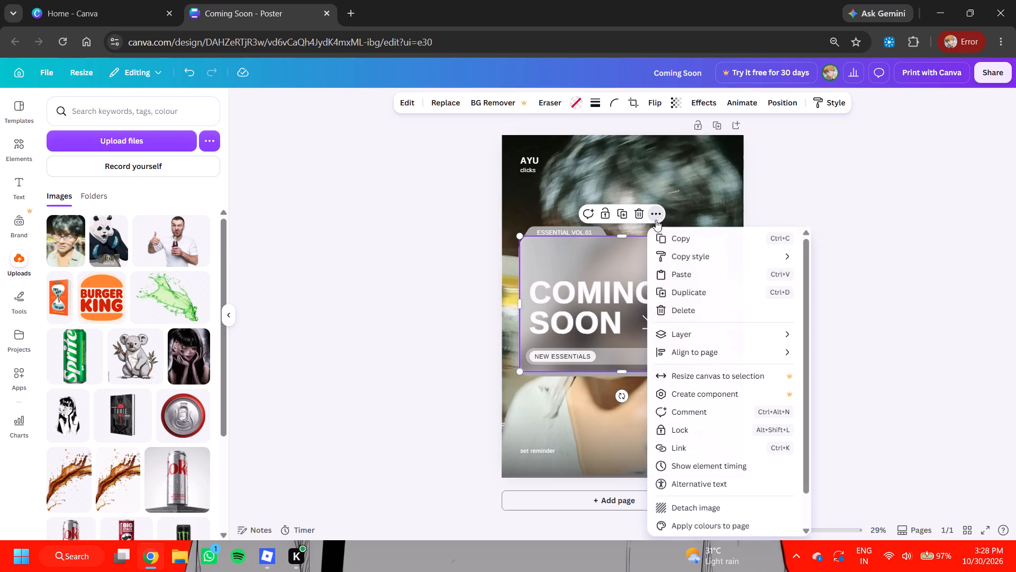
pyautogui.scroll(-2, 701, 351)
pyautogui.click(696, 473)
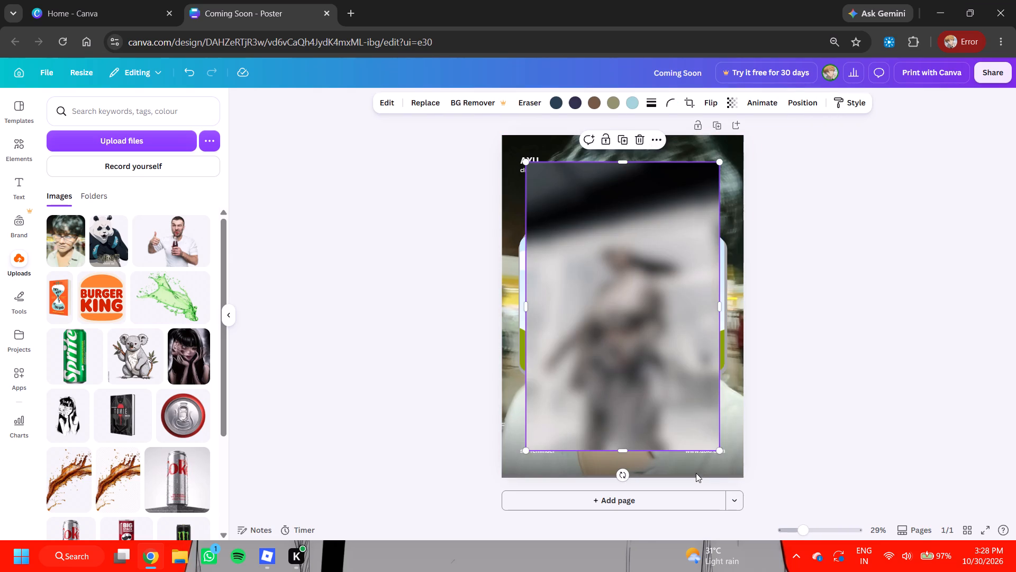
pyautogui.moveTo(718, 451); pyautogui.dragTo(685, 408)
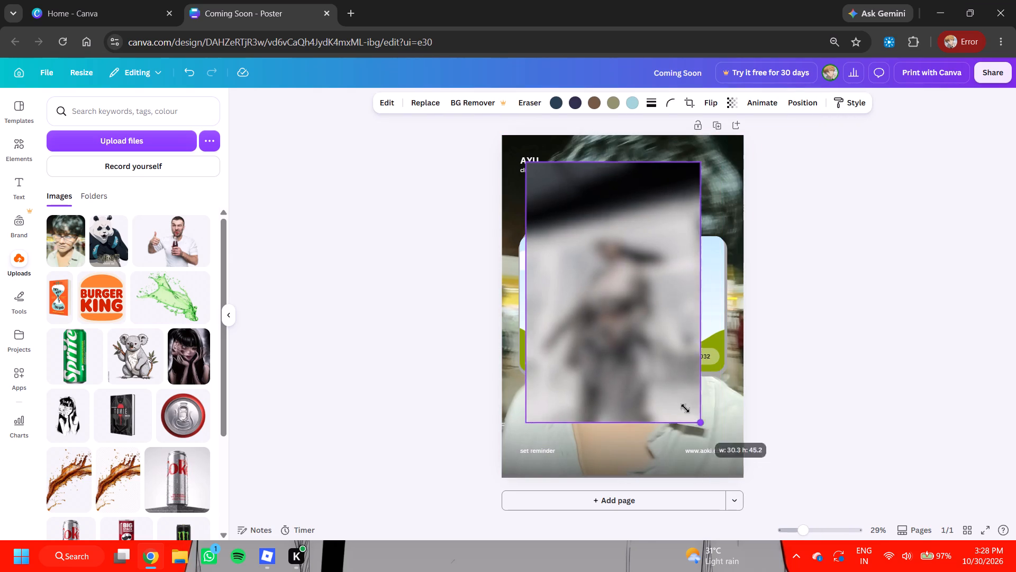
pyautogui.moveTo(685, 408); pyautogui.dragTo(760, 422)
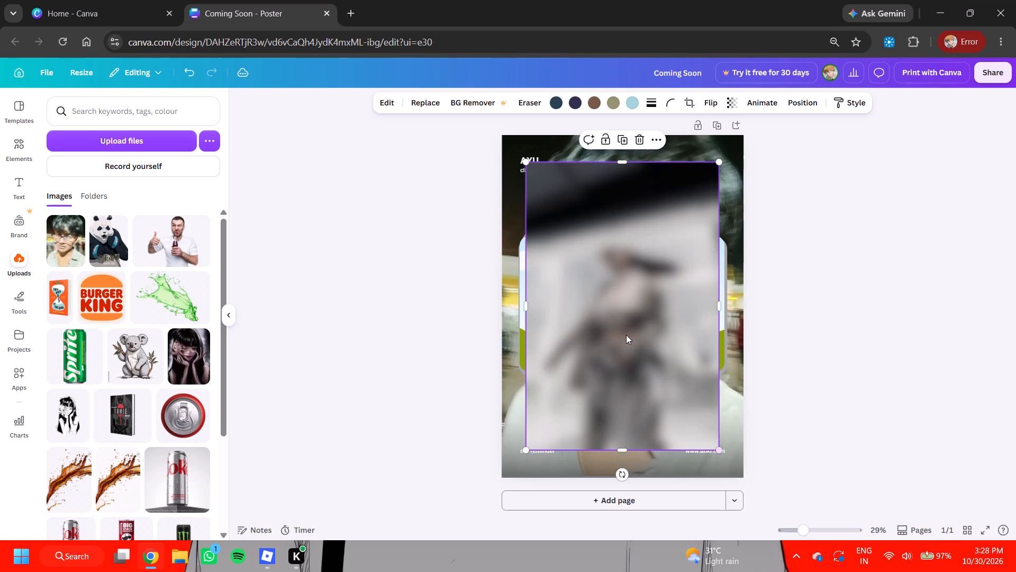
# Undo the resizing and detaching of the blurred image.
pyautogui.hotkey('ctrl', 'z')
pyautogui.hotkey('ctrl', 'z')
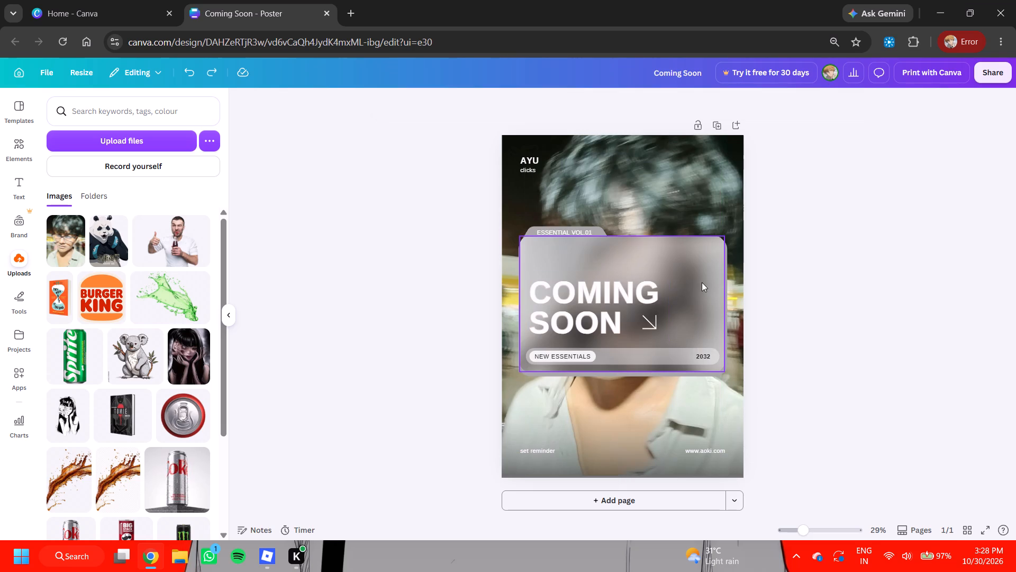
# Delete the blurred image behind the "COMING SOON" text together with its empty frame.
pyautogui.rightClick(701, 279)
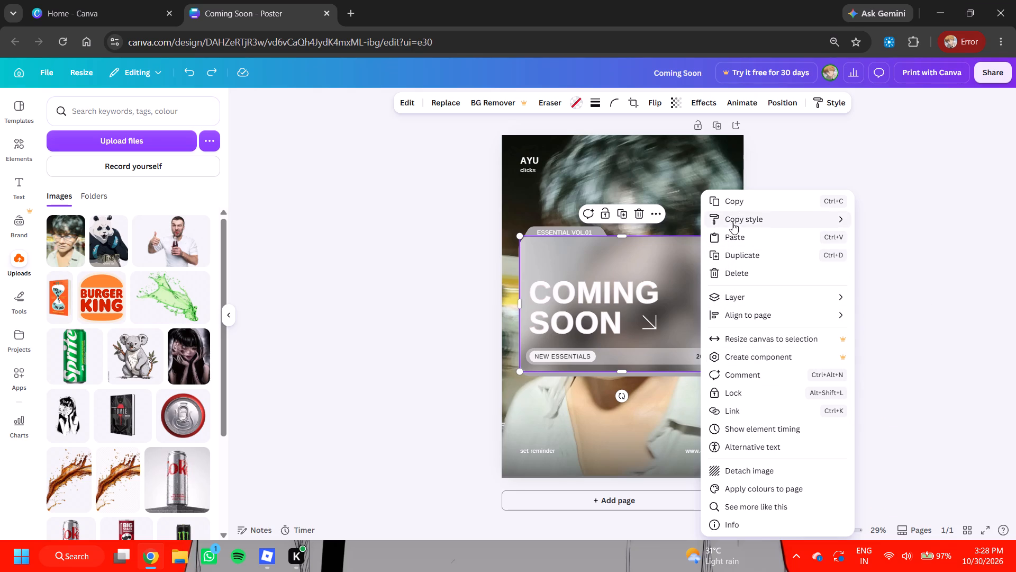
pyautogui.click(320, 284)
pyautogui.click(690, 269)
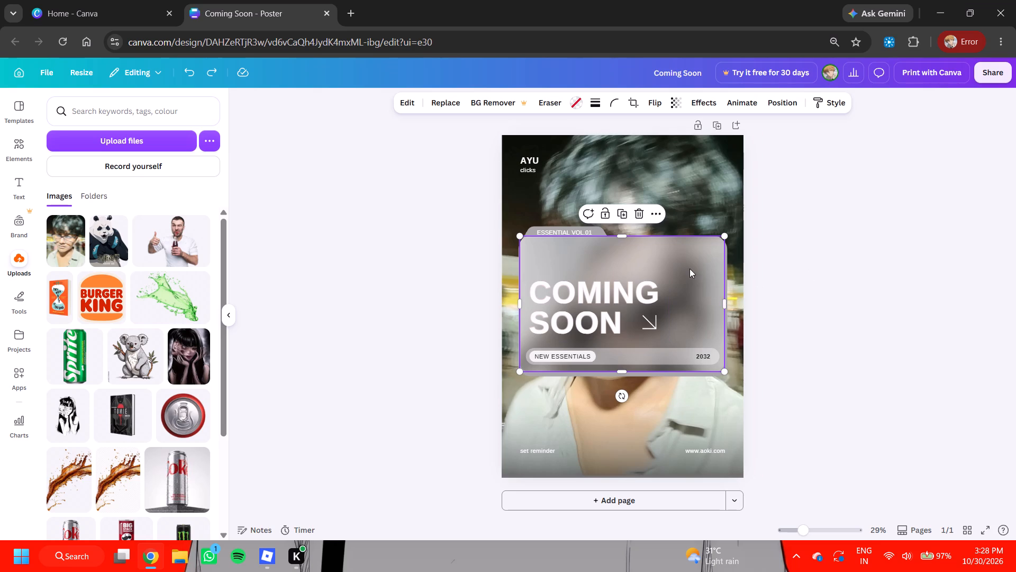
pyautogui.click(676, 257)
pyautogui.click(642, 214)
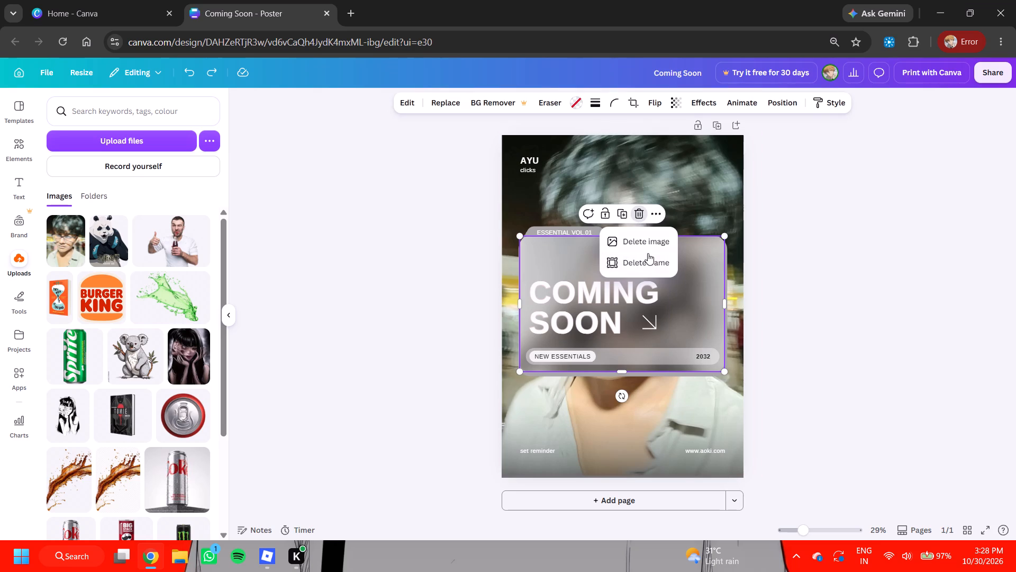
pyautogui.click(645, 243)
pyautogui.click(668, 273)
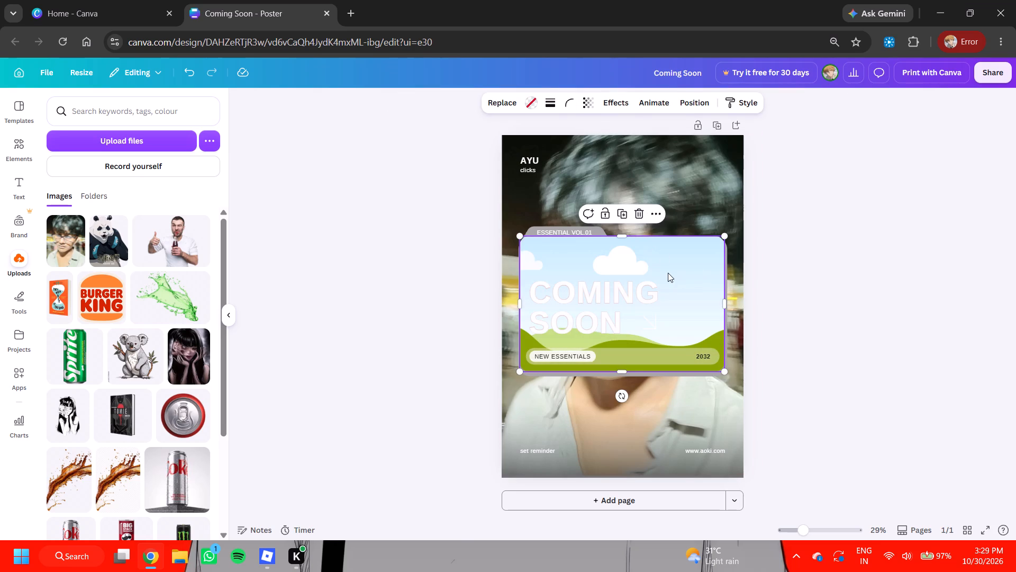
pyautogui.click(652, 247)
pyautogui.click(636, 216)
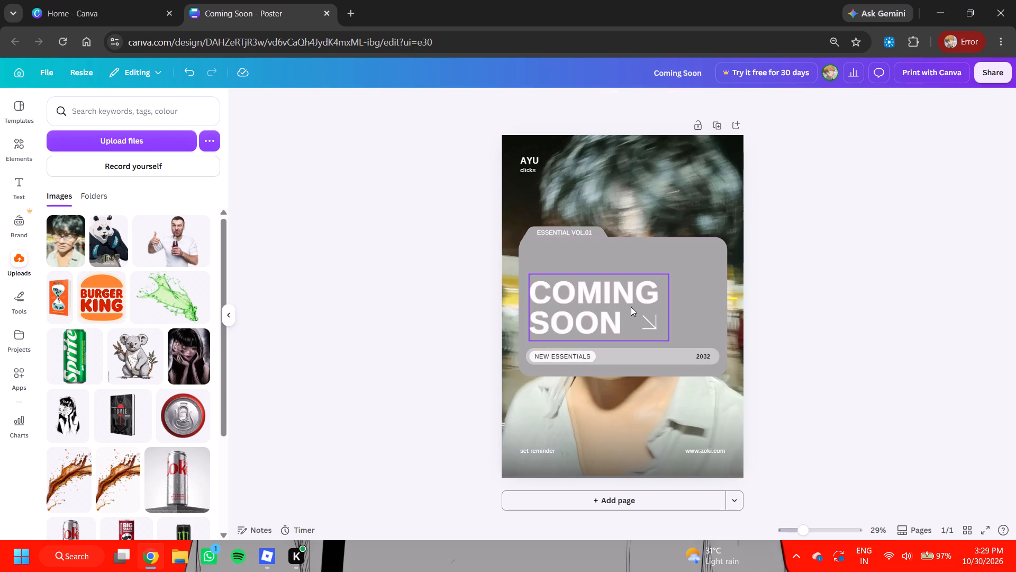
# Delete the large grey rounded card behind the "COMING SOON" text.
pyautogui.click(702, 261)
pyautogui.moveTo(702, 261); pyautogui.dragTo(623, 416)
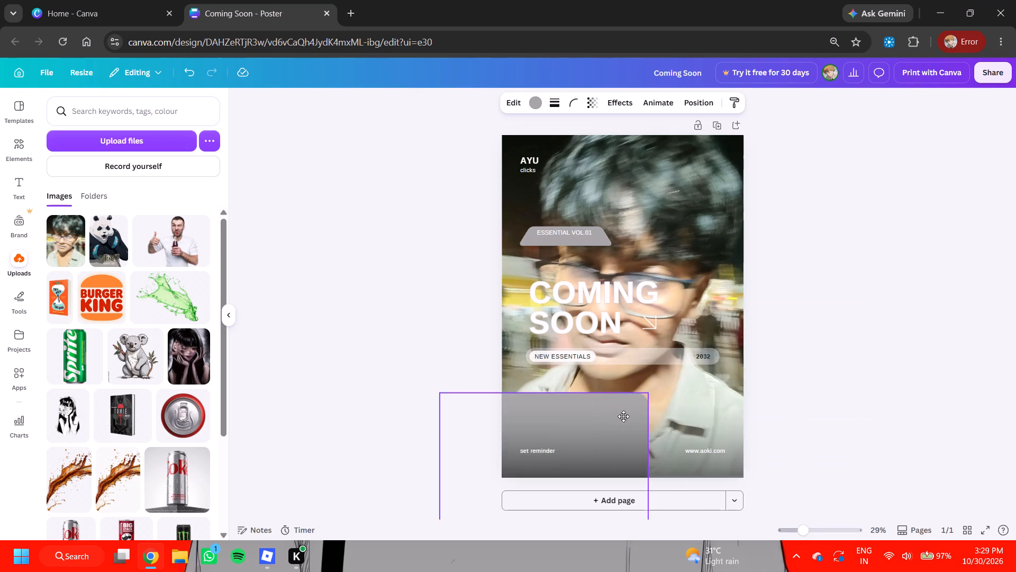
pyautogui.moveTo(623, 416); pyautogui.dragTo(731, 199)
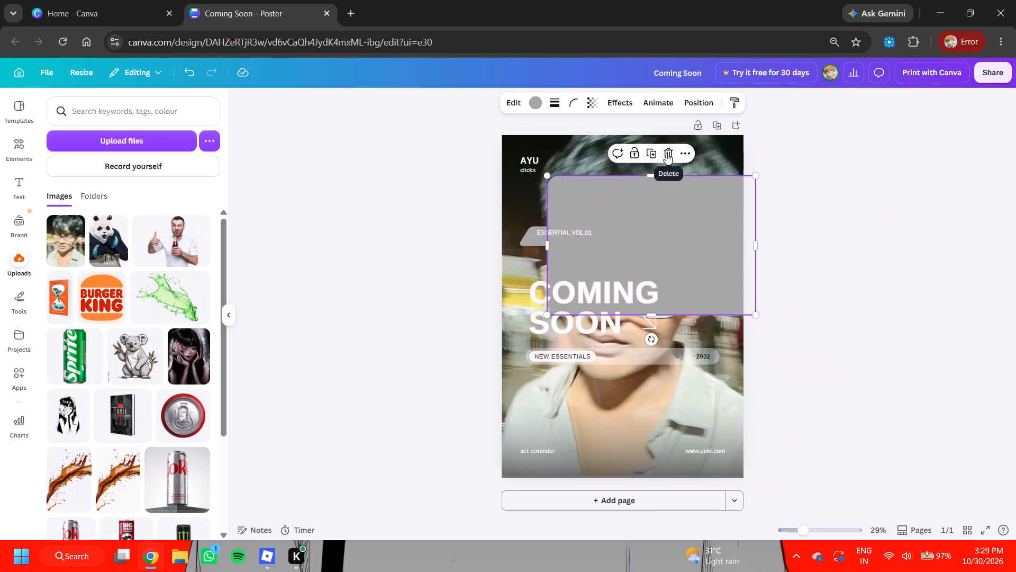
pyautogui.click(666, 153)
pyautogui.click(854, 275)
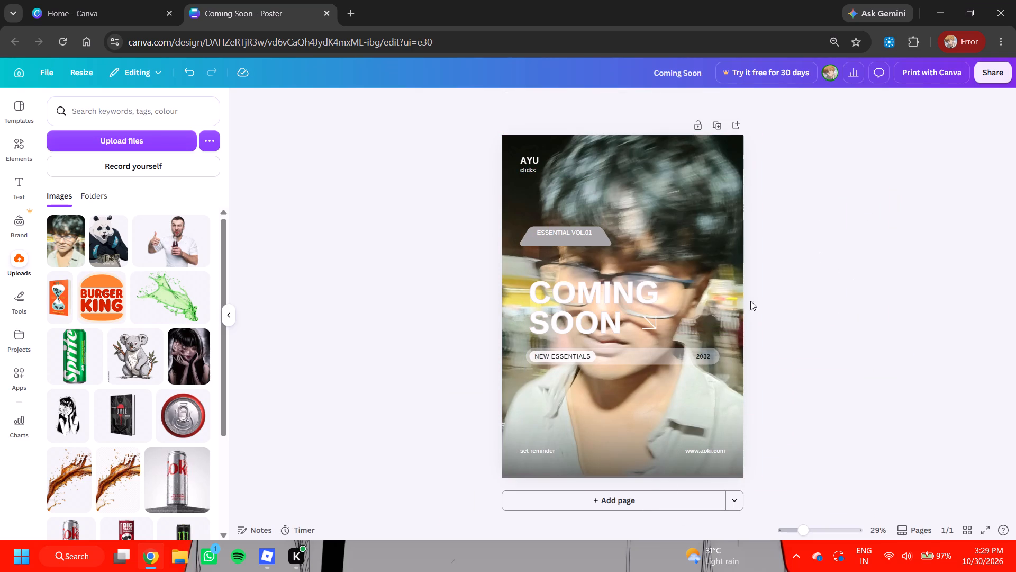
# Delete the grey tab shape behind the "ESSENTIAL VOL.01" text.
pyautogui.moveTo(576, 242); pyautogui.dragTo(580, 242)
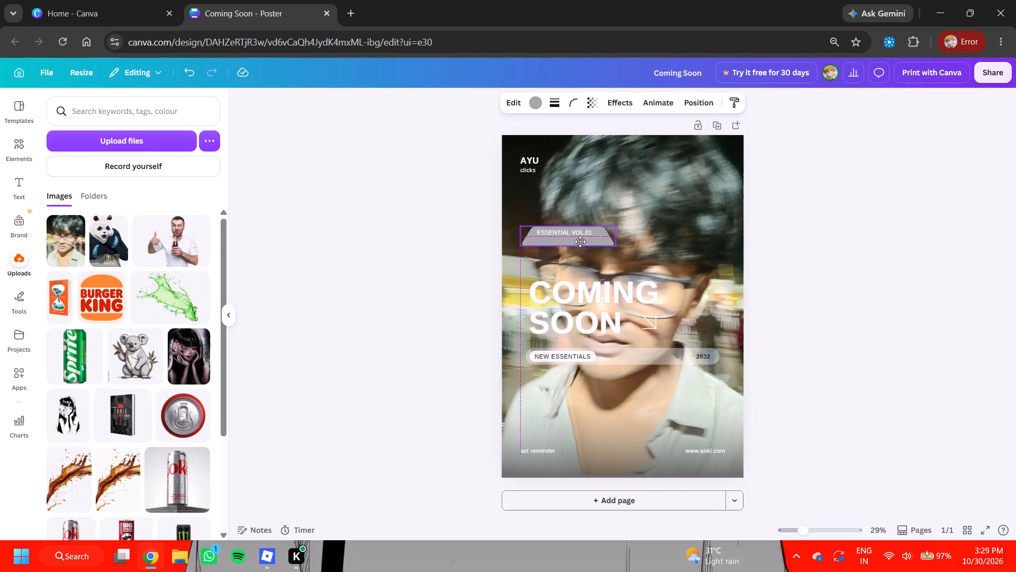
pyautogui.moveTo(580, 242); pyautogui.dragTo(585, 268)
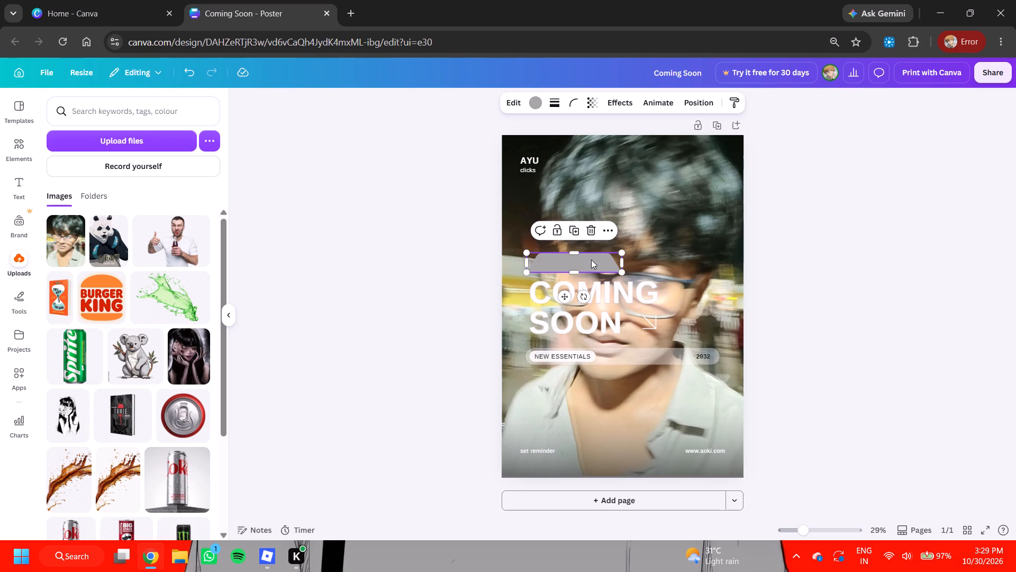
pyautogui.click(591, 260)
pyautogui.doubleClick(592, 228)
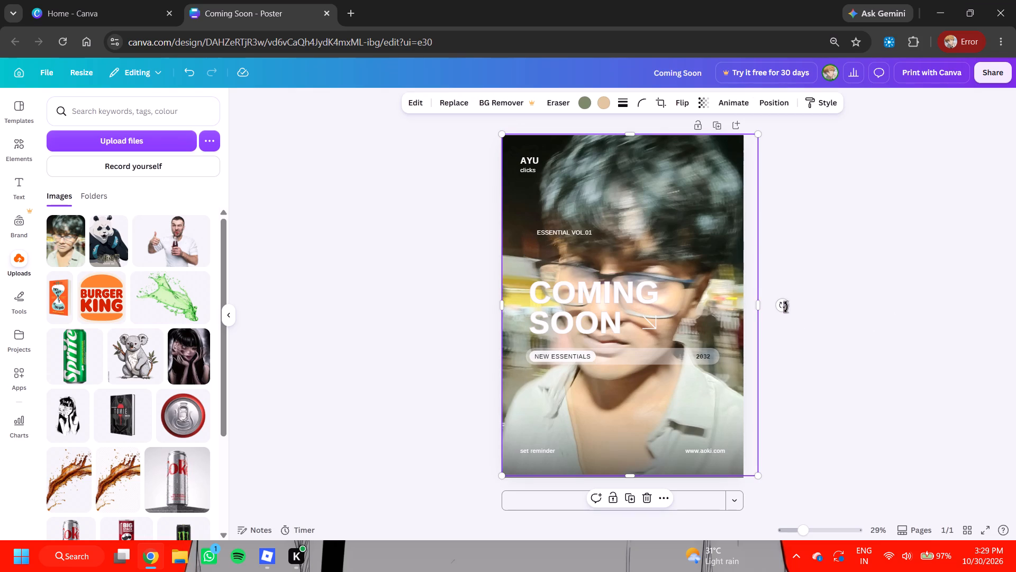
pyautogui.click(801, 278)
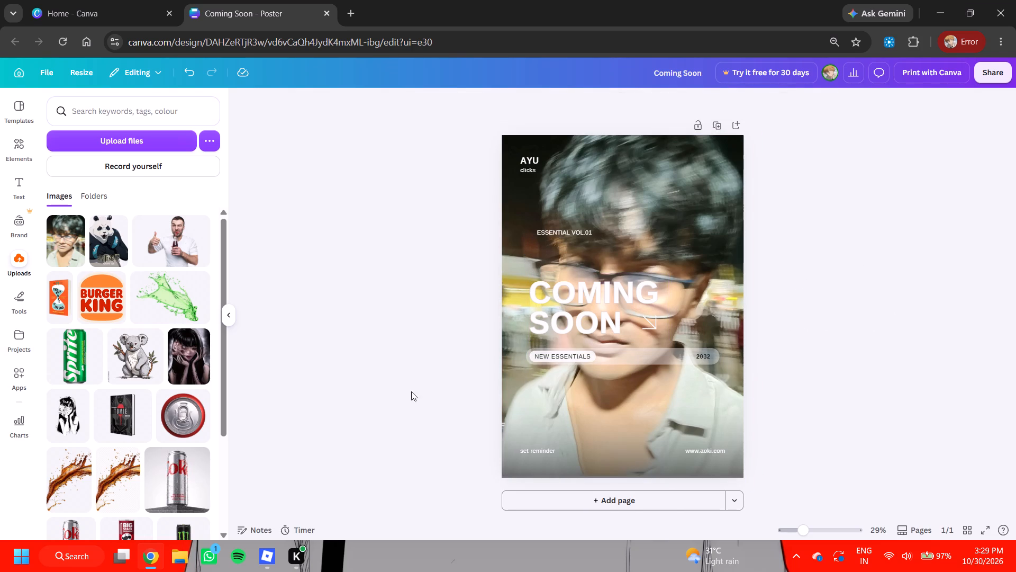
# Search the uploaded images for "stickers" and clear the search.
pyautogui.scroll(-3, 169, 312)
pyautogui.scroll(2, 170, 314)
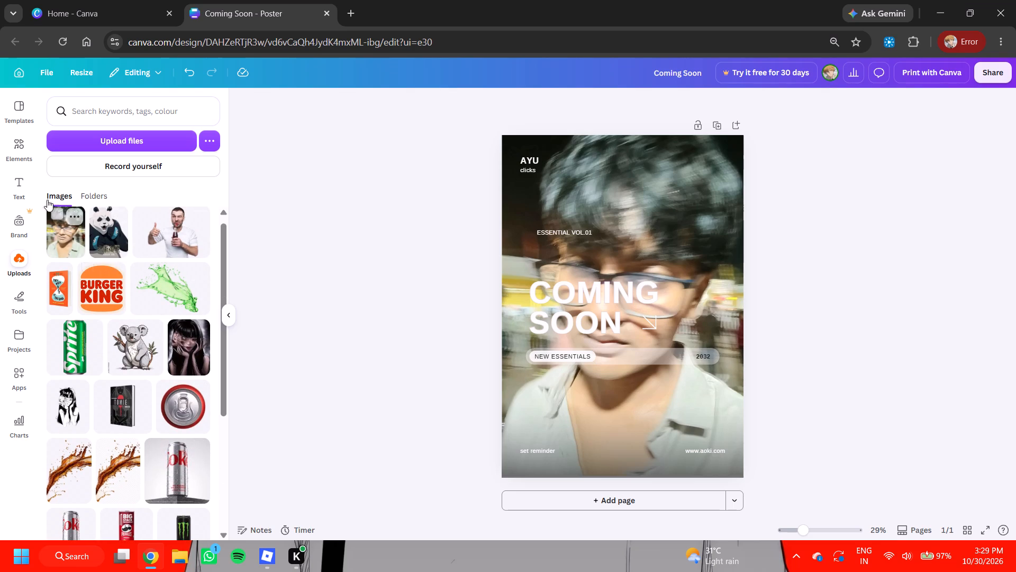
pyautogui.click(28, 226)
pyautogui.click(17, 257)
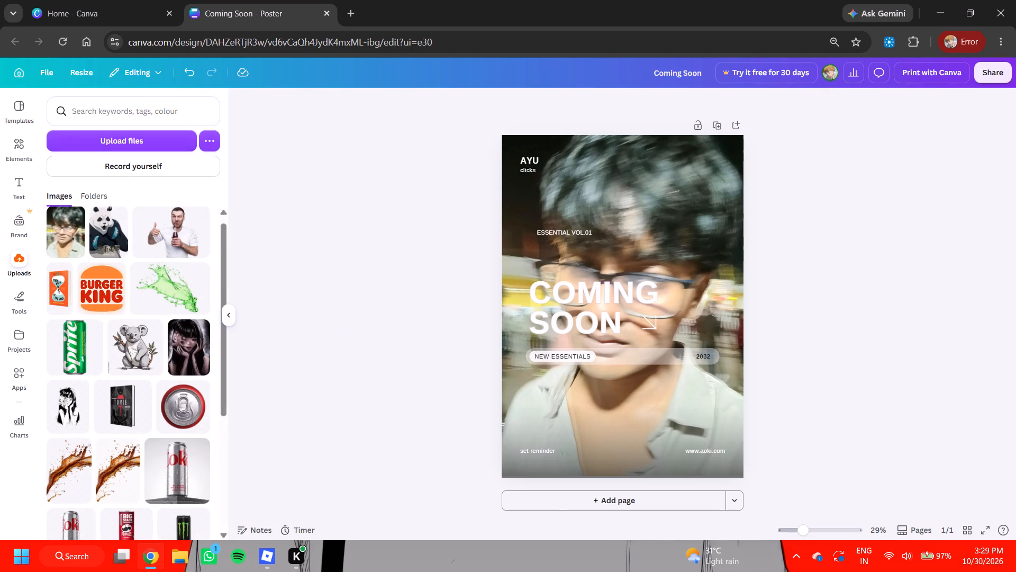
pyautogui.doubleClick(95, 115)
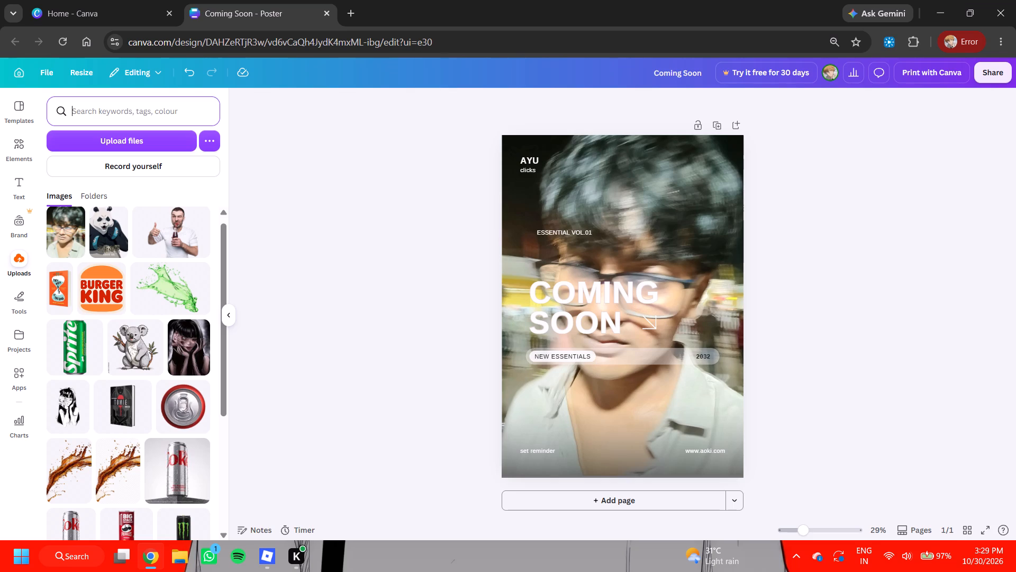
pyautogui.write('stickers')
pyautogui.press('Return')
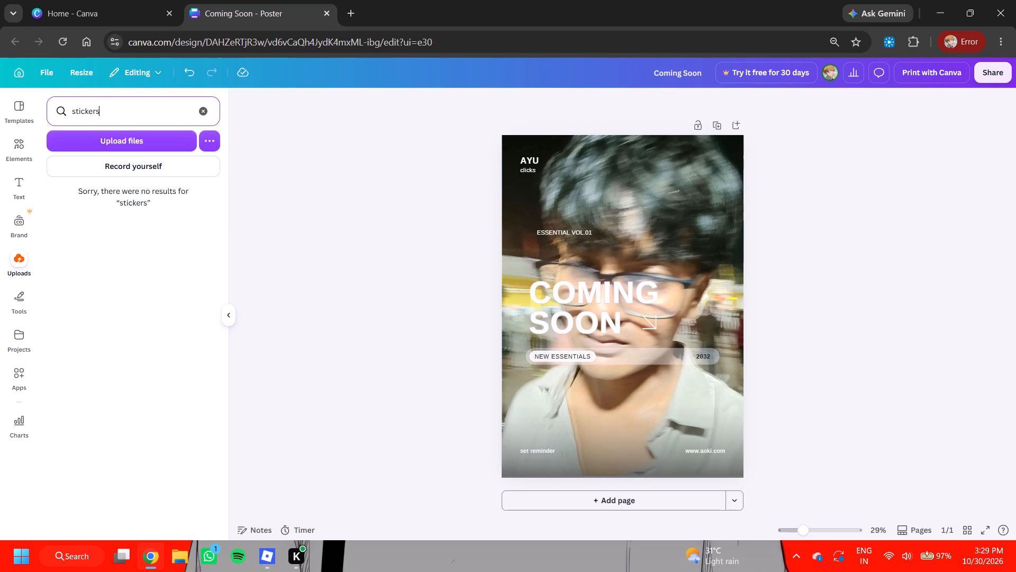
pyautogui.moveTo(103, 115); pyautogui.dragTo(46, 117)
pyautogui.press('BackSpace')
# Search the elements library for "music" and narrow the results to graphics.
pyautogui.click(20, 174)
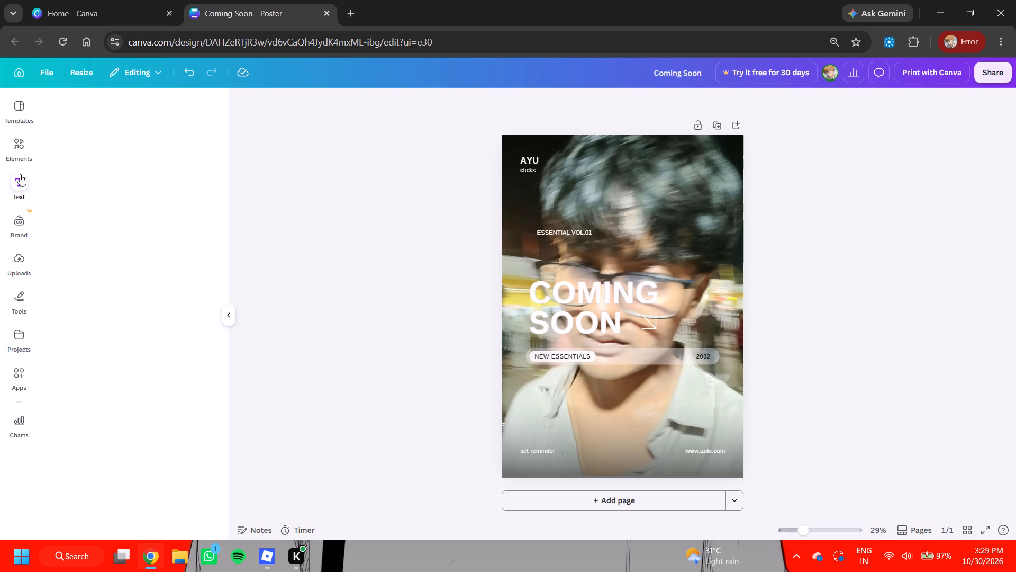
pyautogui.click(16, 156)
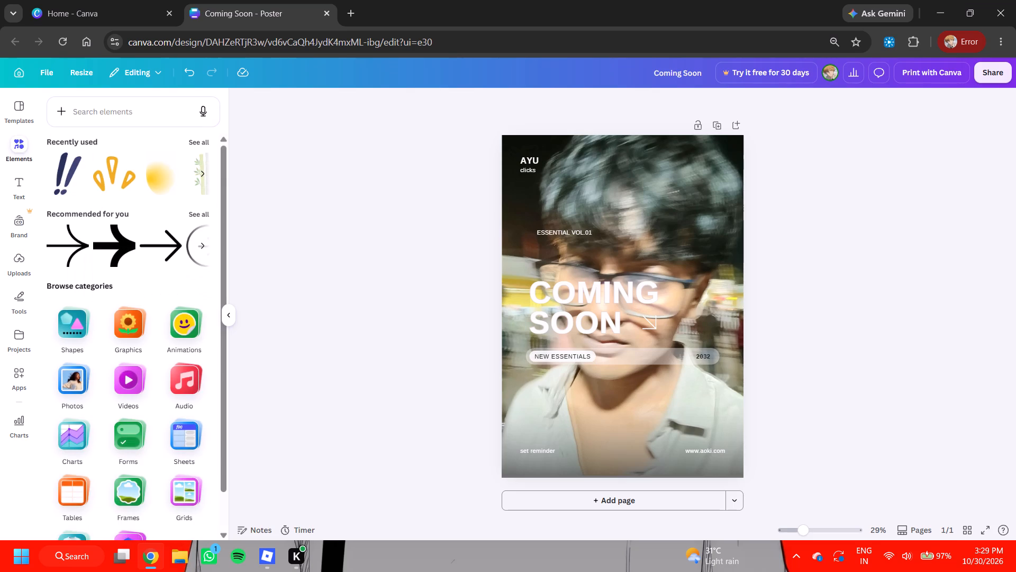
pyautogui.click(89, 117)
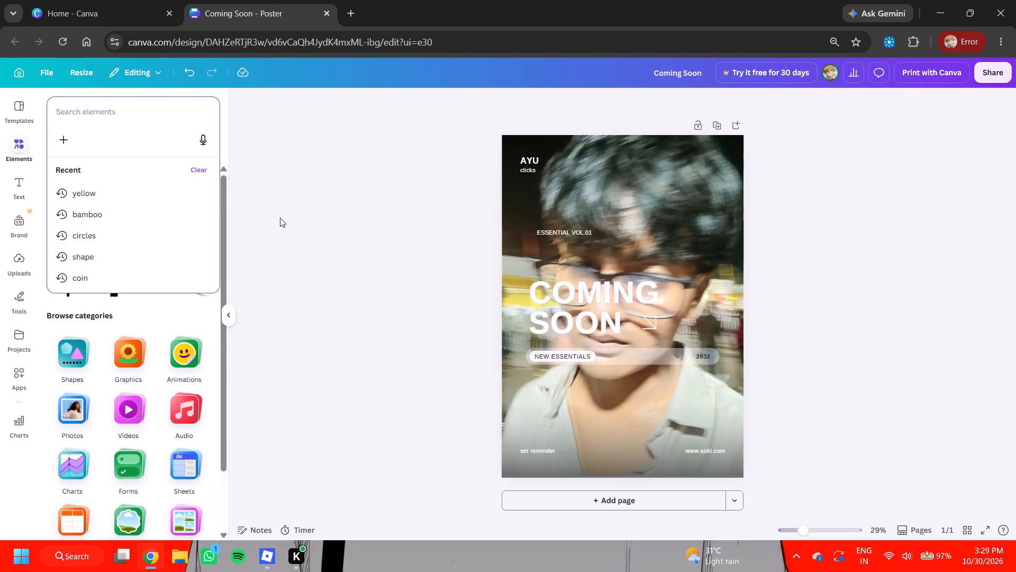
pyautogui.click(76, 109)
pyautogui.write('music')
pyautogui.press('Return')
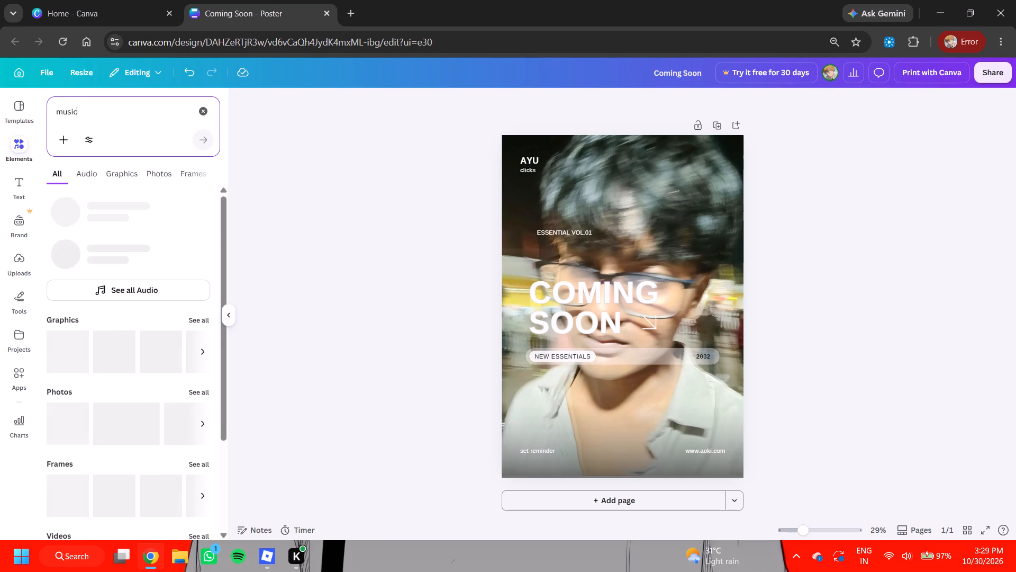
pyautogui.scroll(-2, 132, 355)
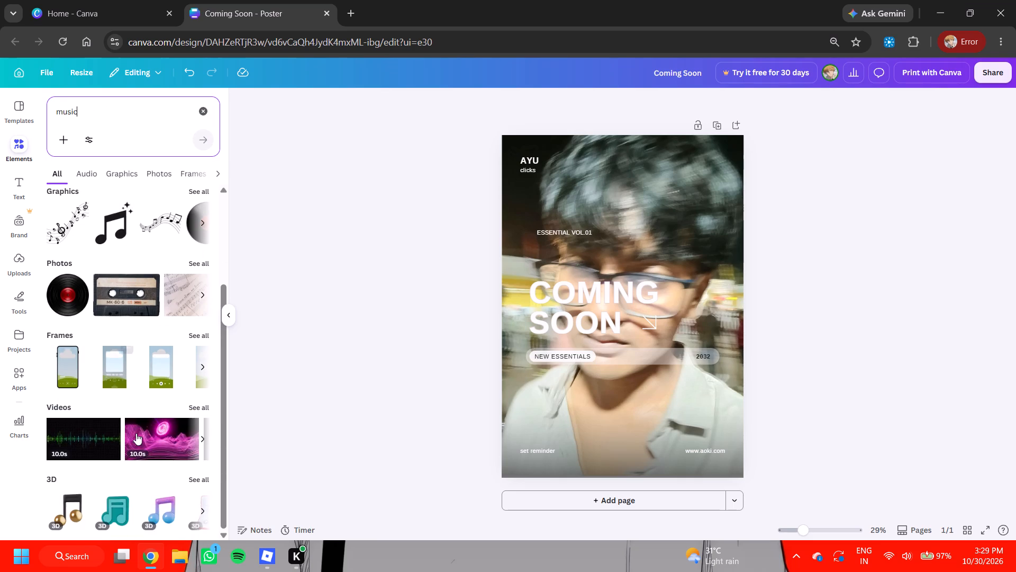
pyautogui.click(128, 165)
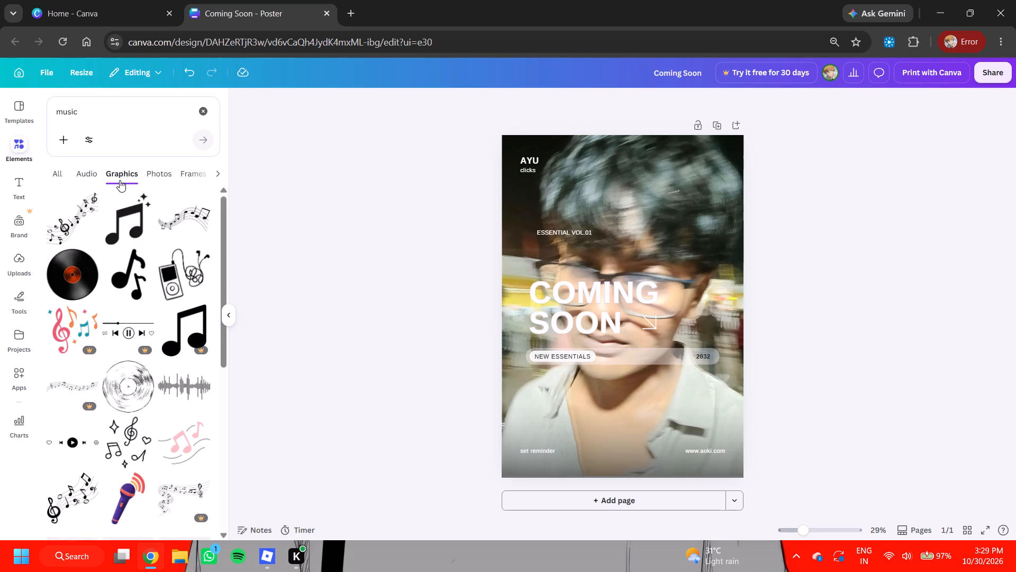
# Add the sketched vinyl record graphic, shrink it to less than half size and place it below the "NEW ESSENTIALS" label.
pyautogui.click(127, 388)
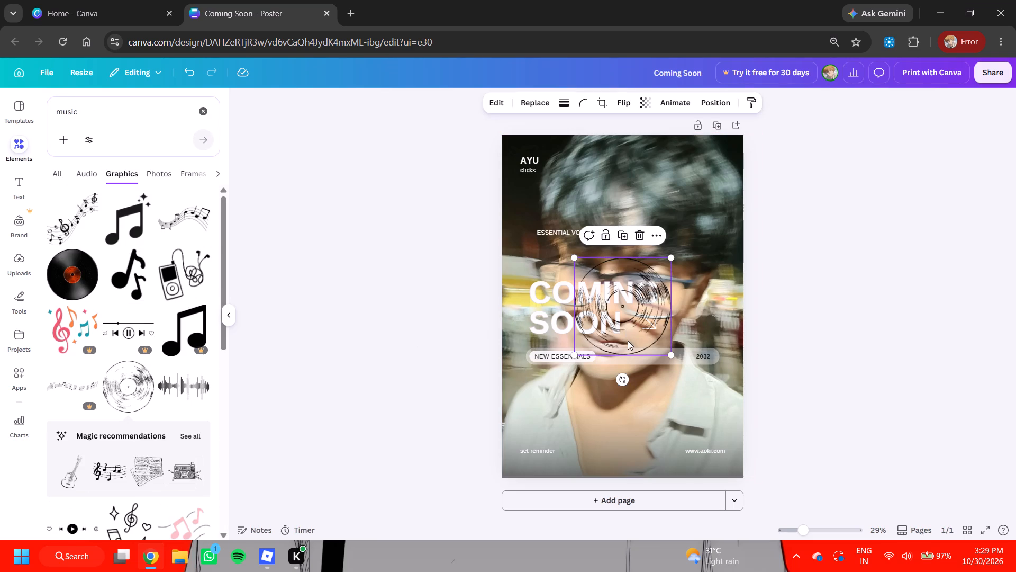
pyautogui.moveTo(628, 341); pyautogui.dragTo(606, 441)
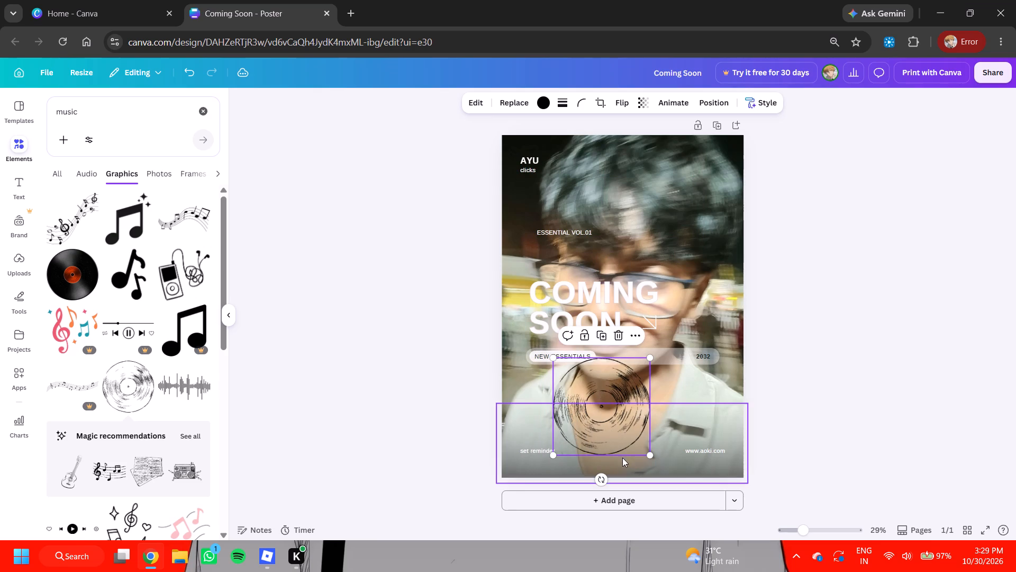
pyautogui.moveTo(647, 451); pyautogui.dragTo(589, 400)
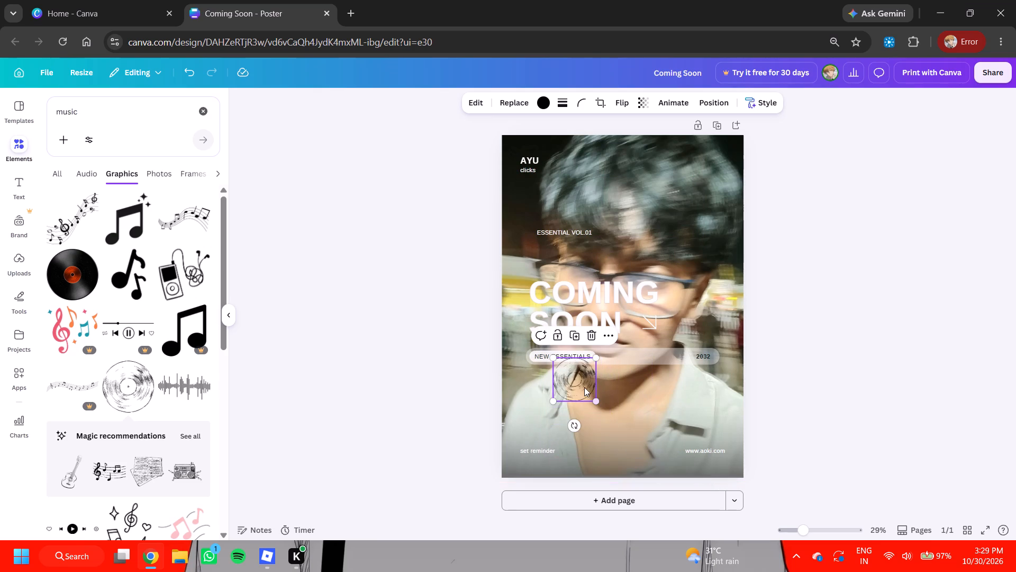
pyautogui.moveTo(577, 377); pyautogui.dragTo(559, 388)
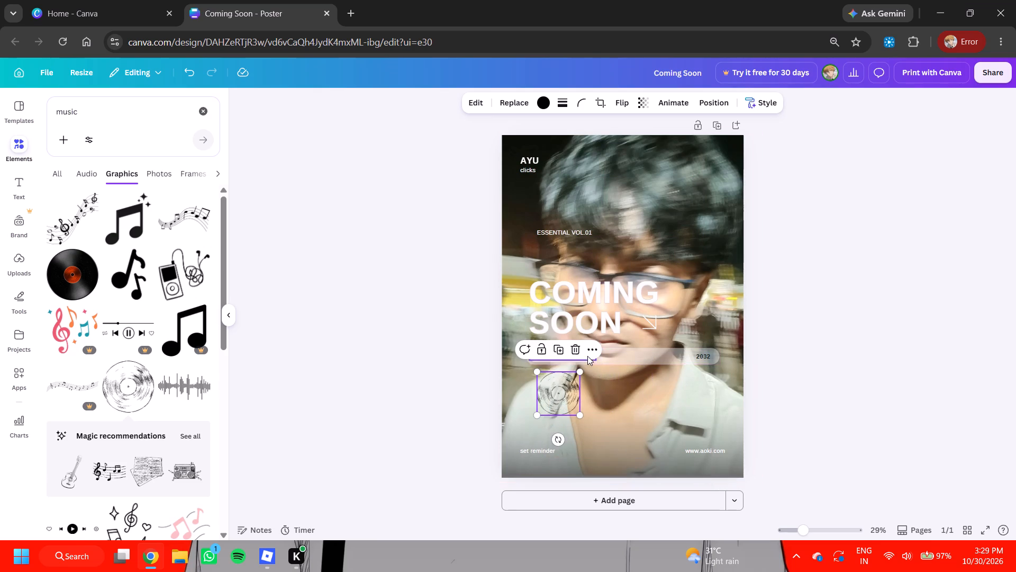
# Recolour the black parts of the sketched vinyl record white.
pyautogui.click(541, 97)
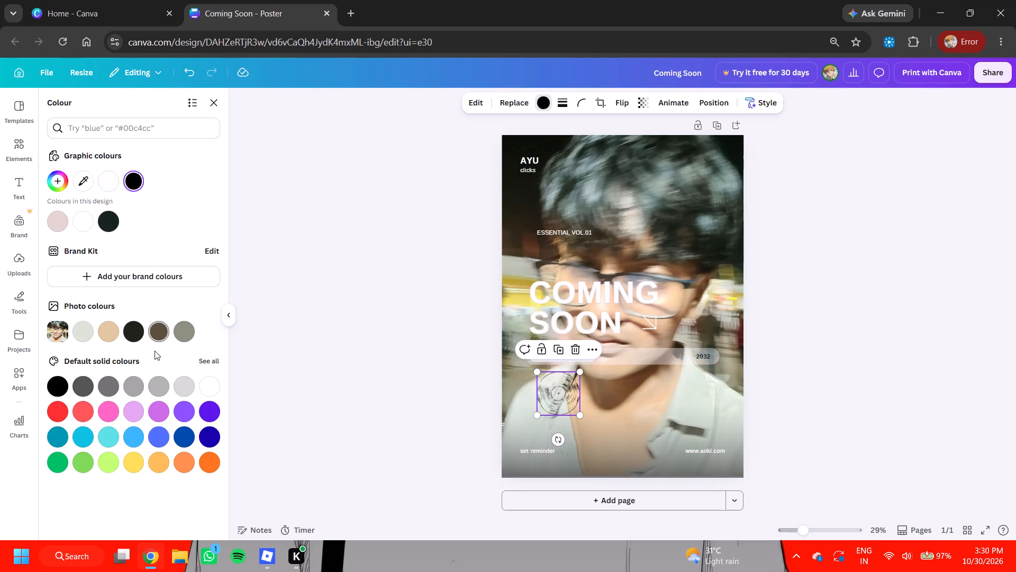
pyautogui.click(211, 389)
pyautogui.click(361, 354)
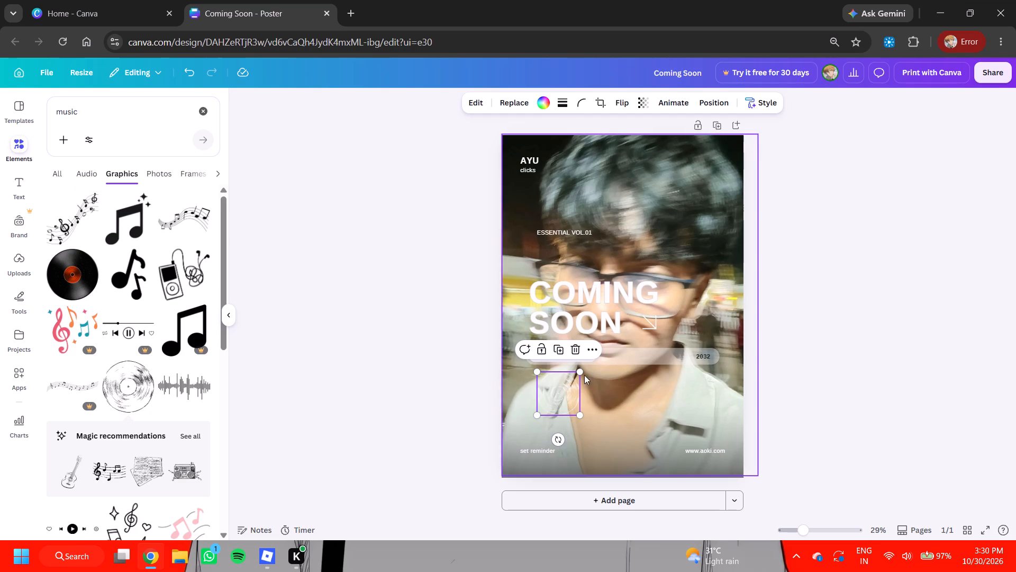
pyautogui.click(632, 408)
pyautogui.click(854, 346)
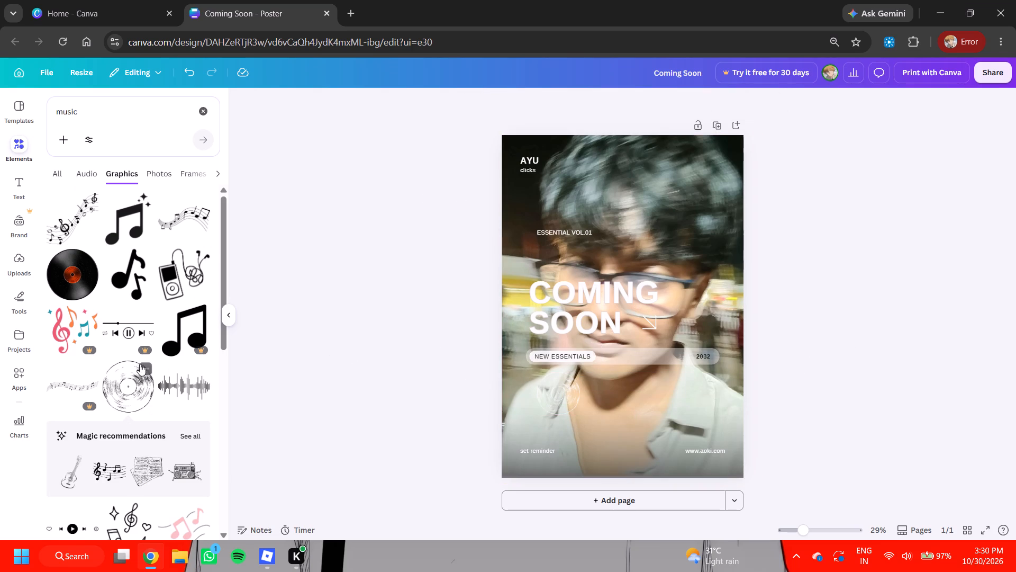
pyautogui.scroll(-4, 140, 369)
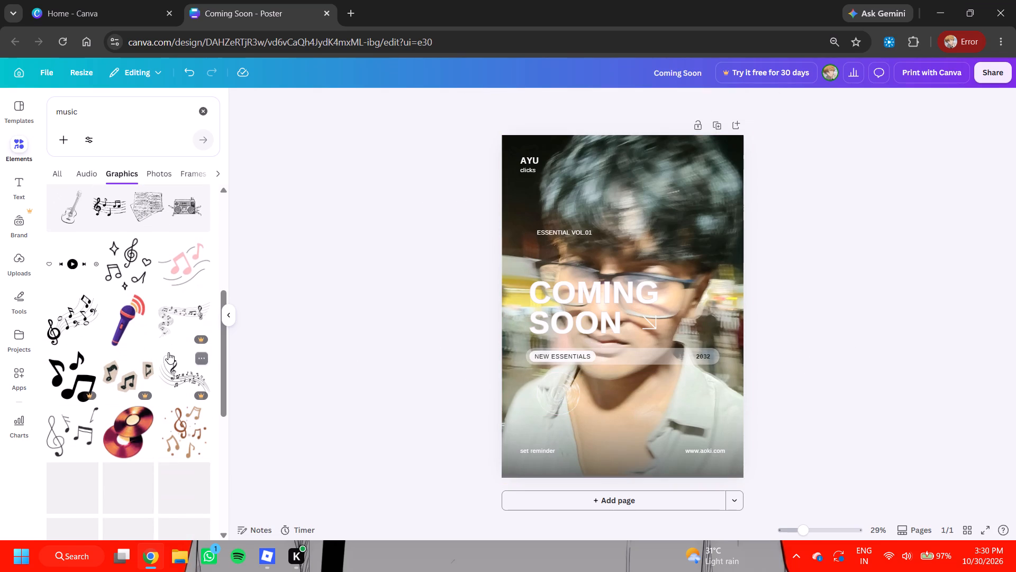
pyautogui.scroll(-1, 168, 352)
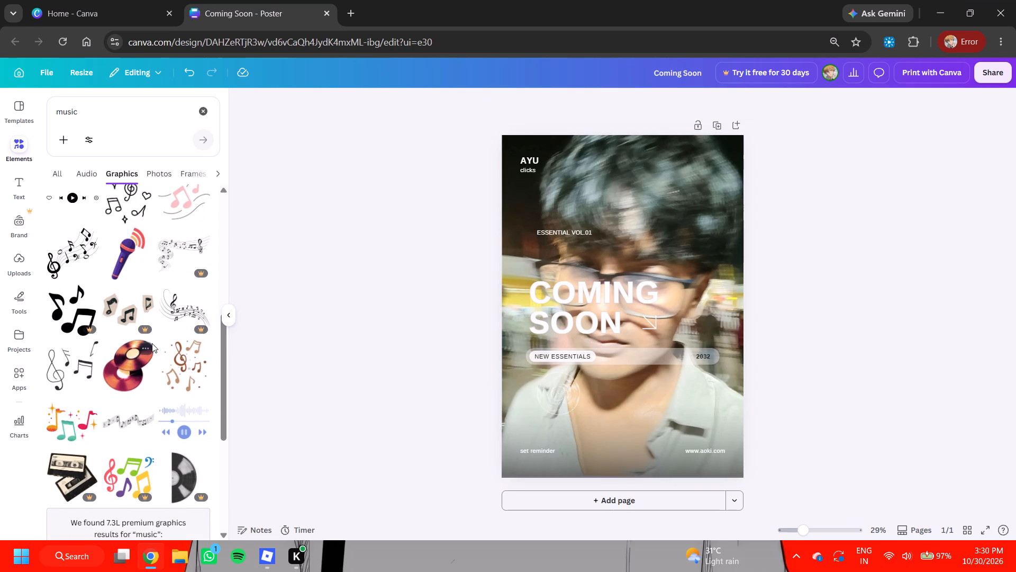
pyautogui.click(129, 360)
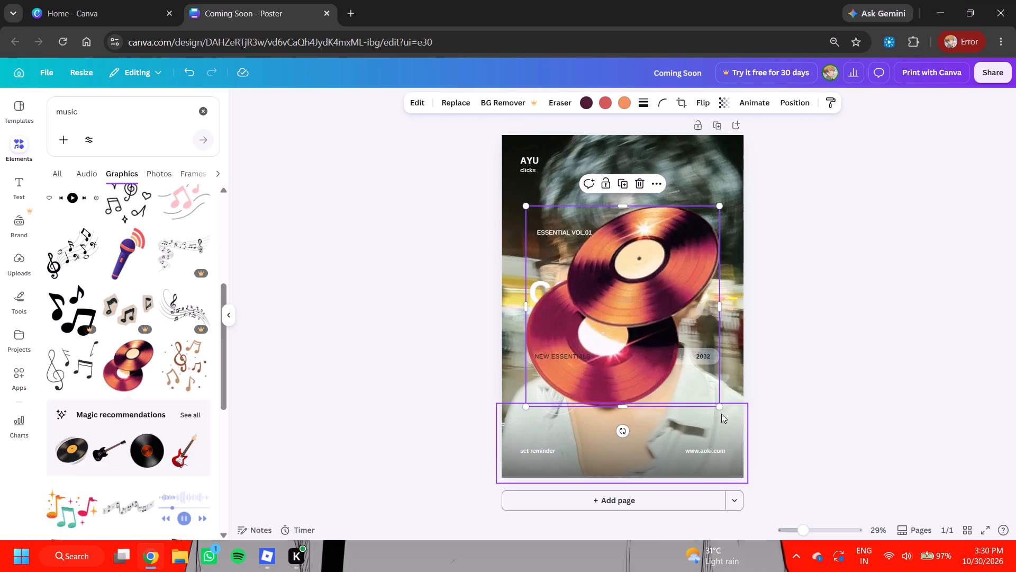
pyautogui.moveTo(718, 404); pyautogui.dragTo(543, 288)
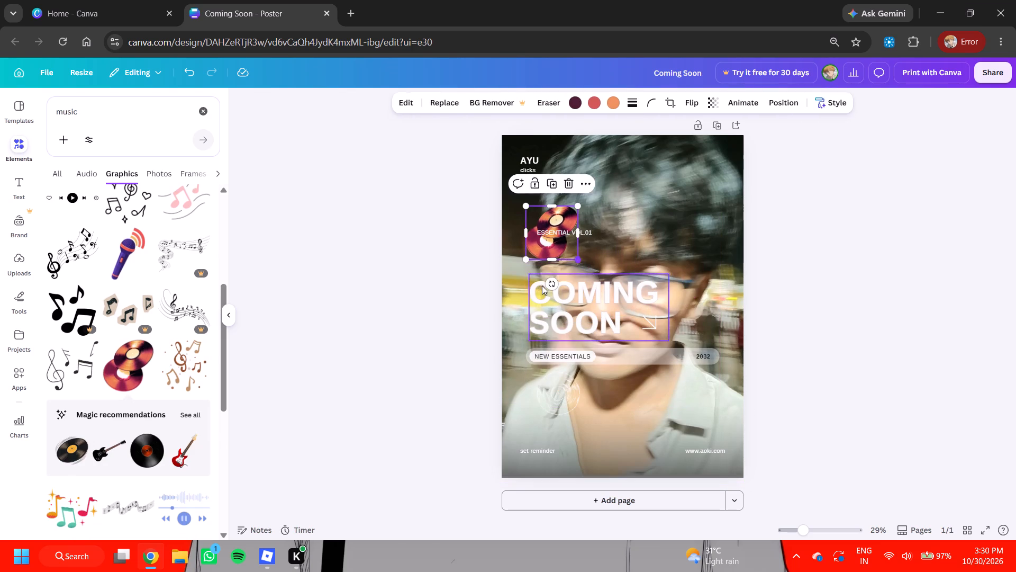
pyautogui.moveTo(536, 244); pyautogui.dragTo(687, 418)
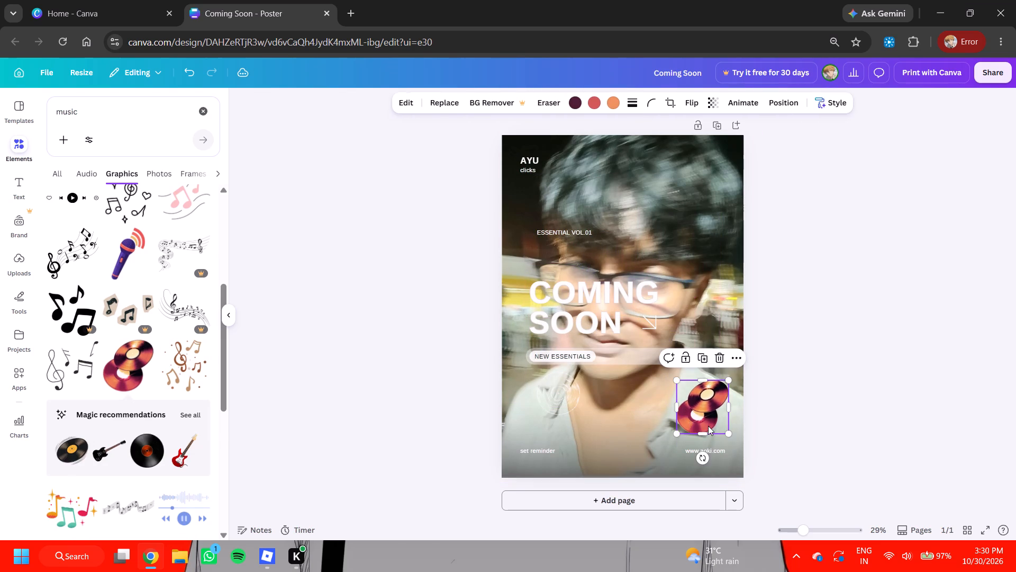
pyautogui.moveTo(728, 433); pyautogui.dragTo(707, 412)
pyautogui.moveTo(695, 396); pyautogui.dragTo(702, 412)
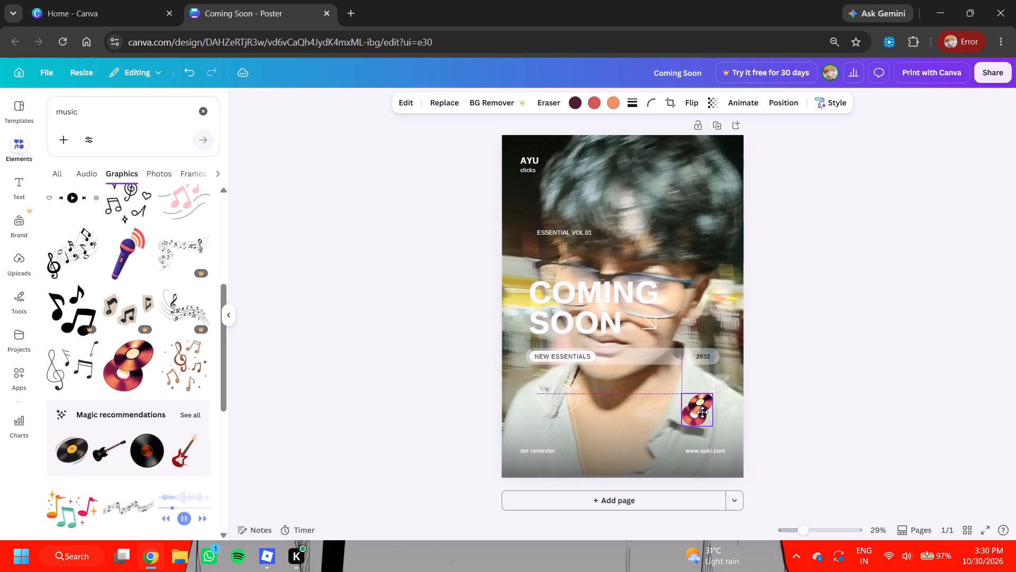
pyautogui.moveTo(702, 412); pyautogui.dragTo(706, 431)
pyautogui.click(785, 407)
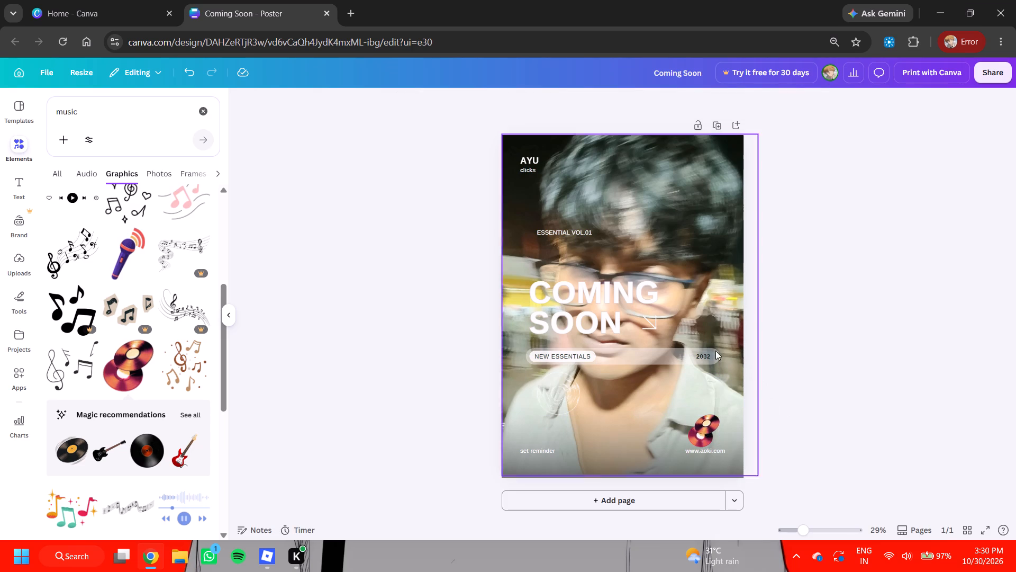
# Replace the "COMING SOON" headline with "BEING WEIRD" on two lines.
pyautogui.doubleClick(601, 315)
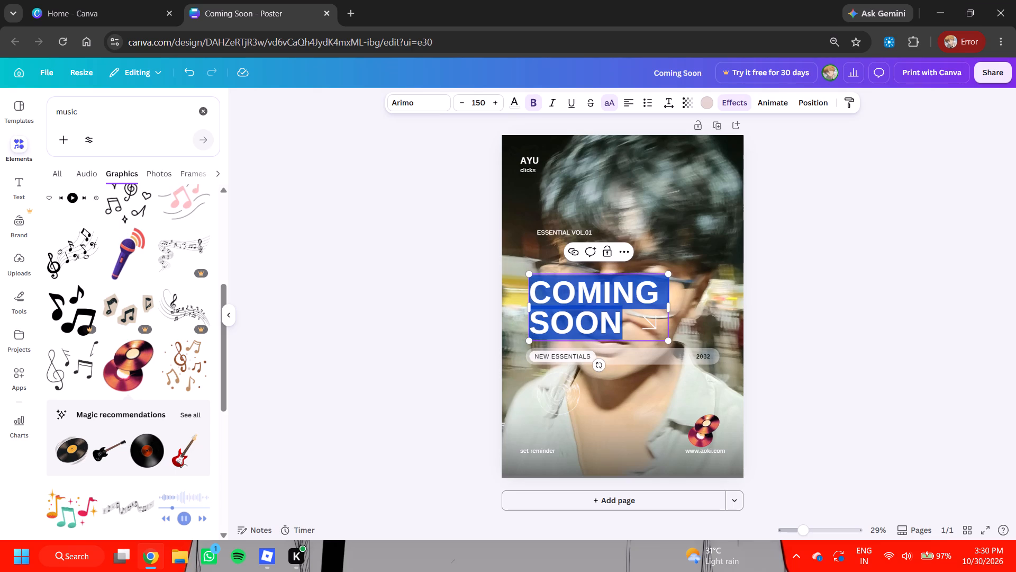
pyautogui.click(756, 289)
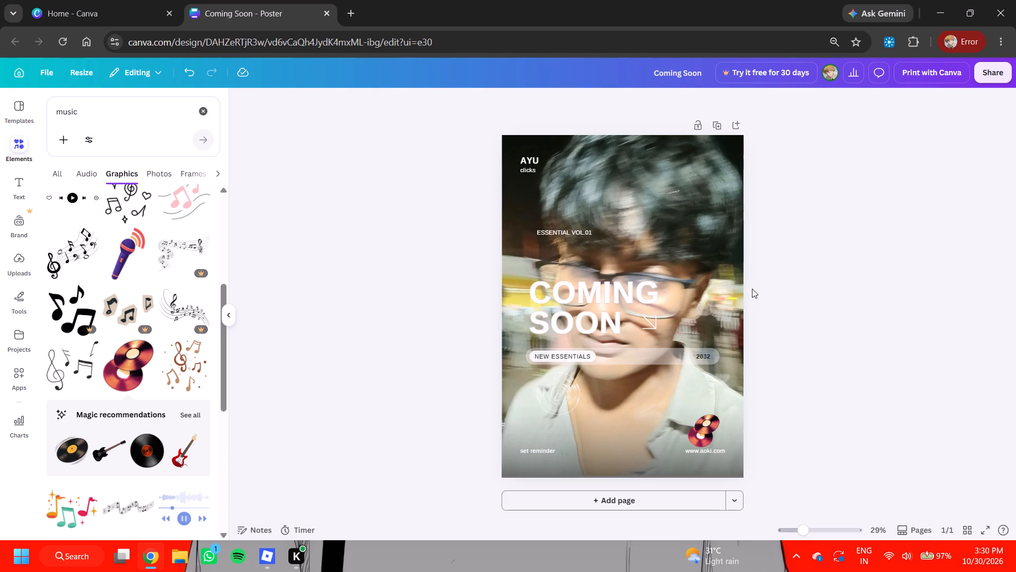
pyautogui.scroll(-3, 121, 315)
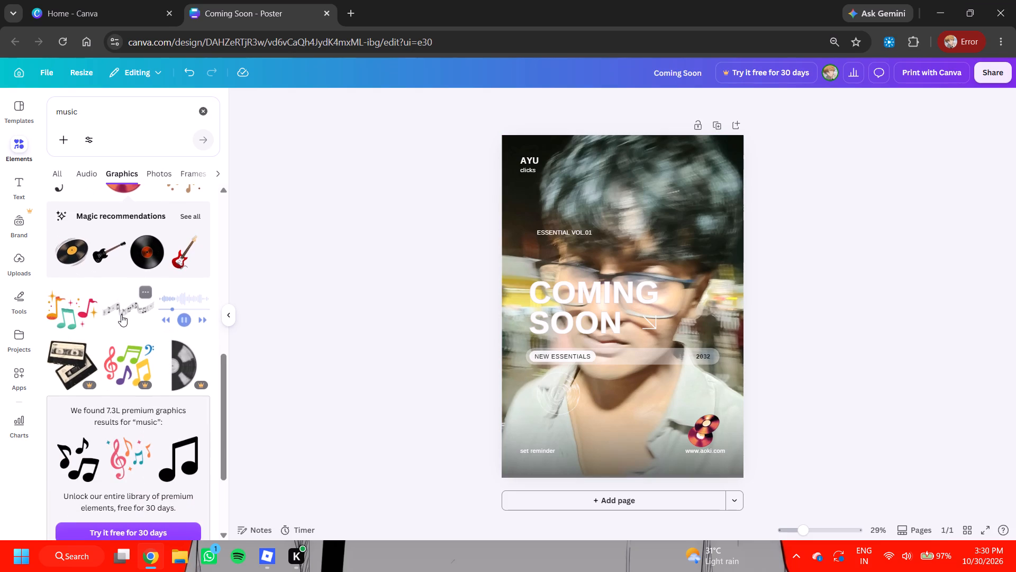
pyautogui.doubleClick(595, 298)
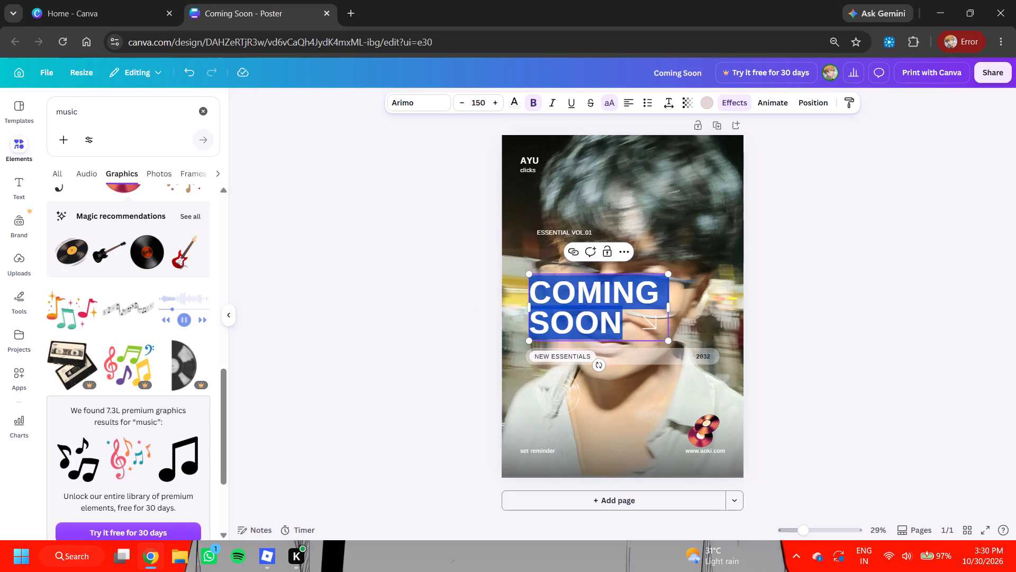
pyautogui.write('be')
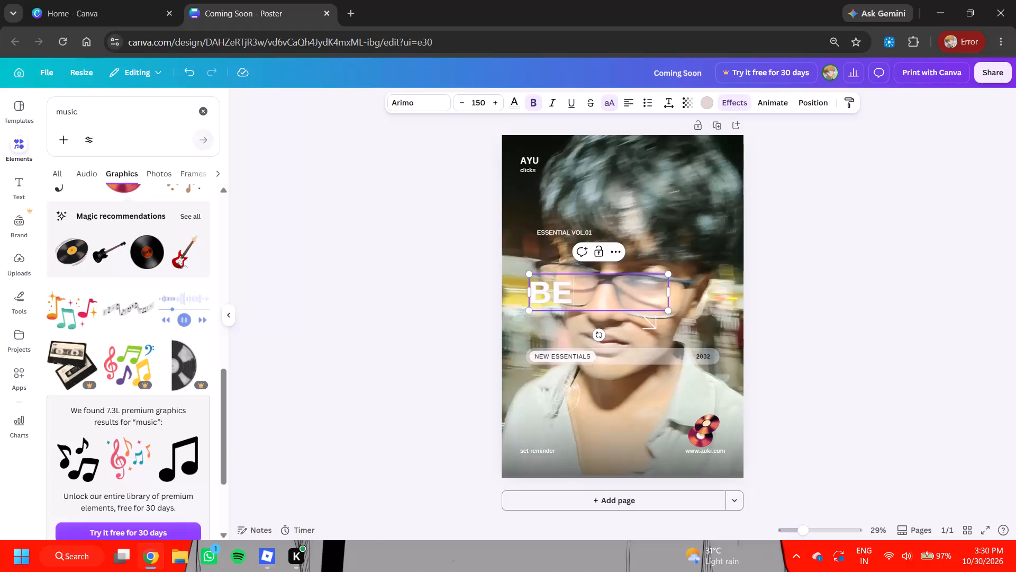
pyautogui.write('ing')
pyautogui.press('space')
pyautogui.press('Return')
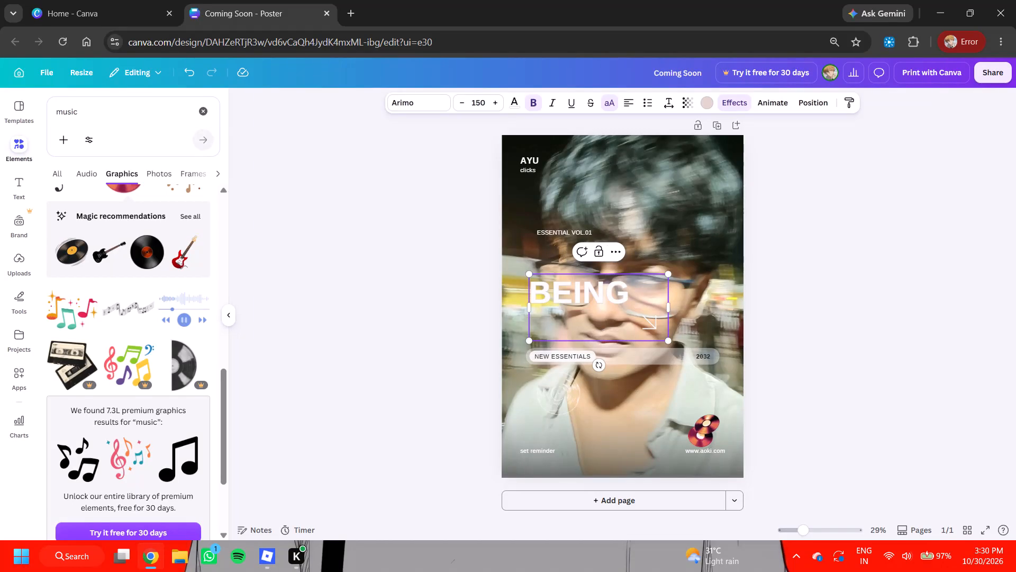
pyautogui.write('we')
pyautogui.write('ird')
pyautogui.click(785, 295)
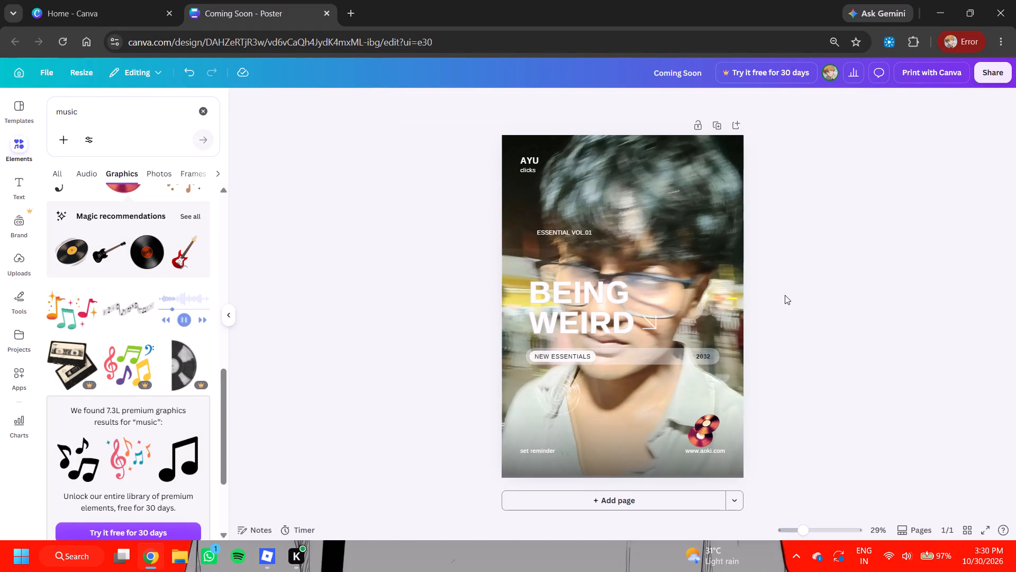
# Replace the "NEW ESSENTIALS" label text with "MY LOVE MINE ALL MINE".
pyautogui.tripleClick(567, 354)
pyautogui.click(567, 354)
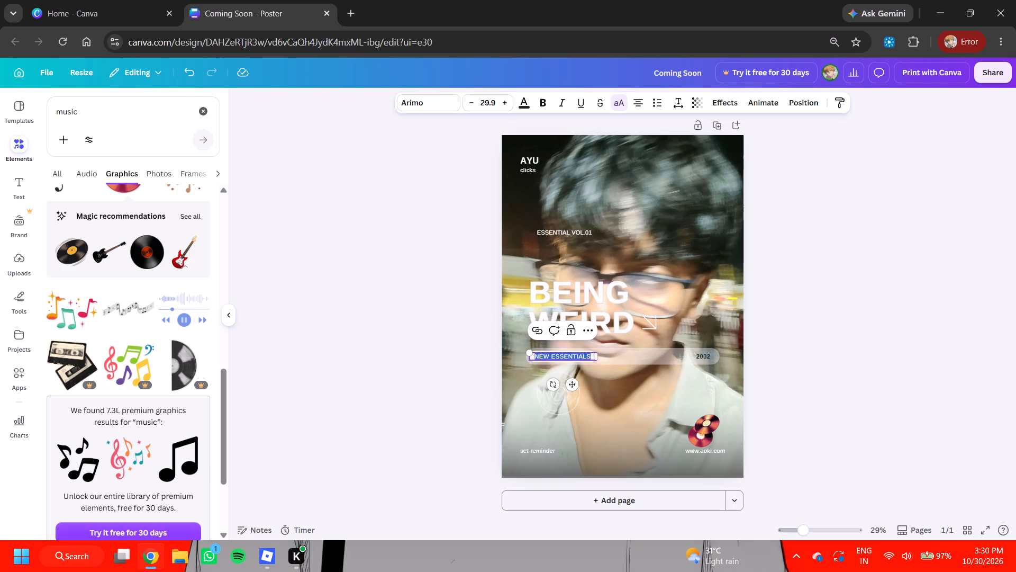
pyautogui.press('BackSpace')
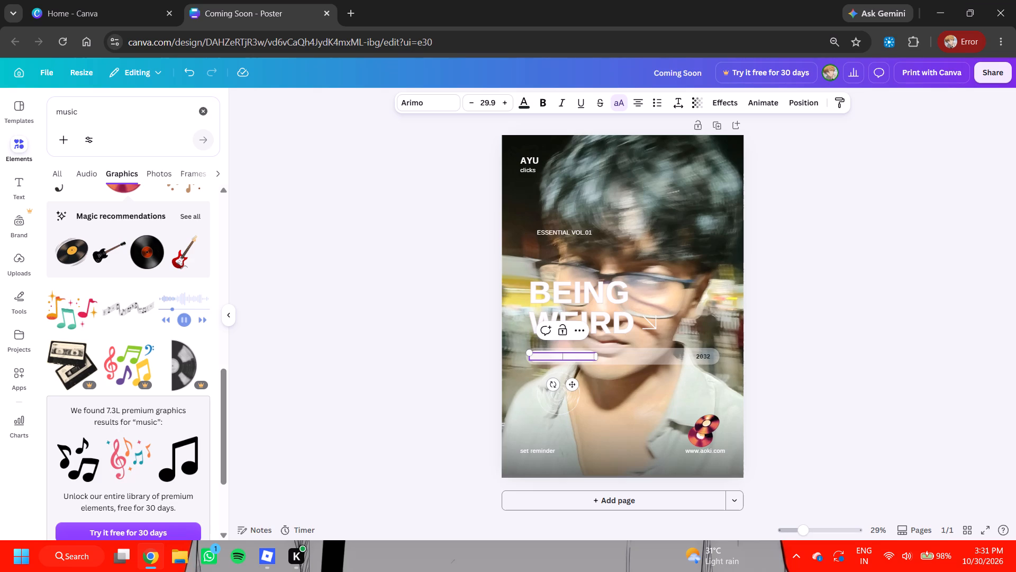
pyautogui.write('my love')
pyautogui.press('space')
pyautogui.write('mine all')
pyautogui.press('space')
pyautogui.write('mi')
pyautogui.write('ne')
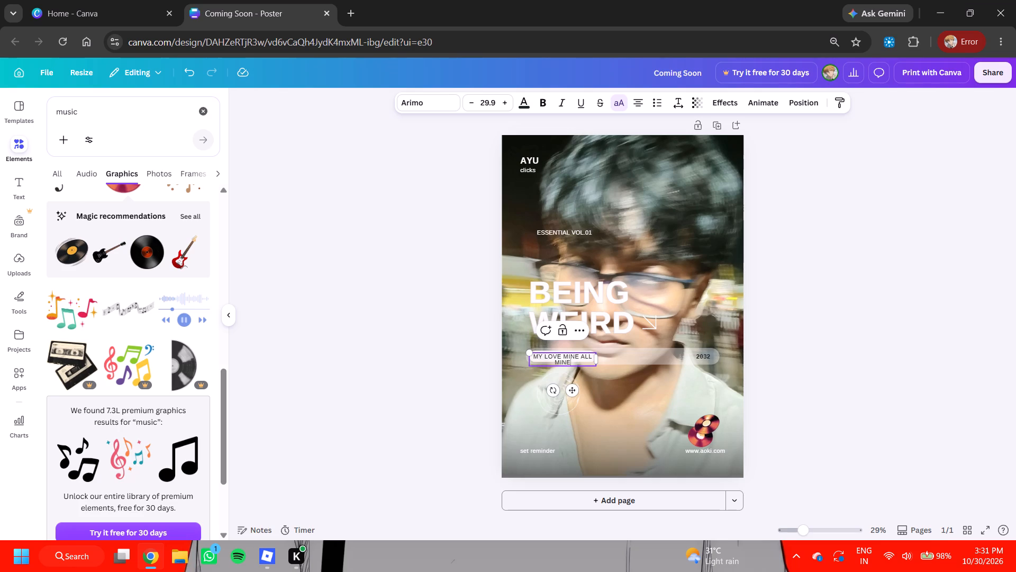
pyautogui.click(449, 339)
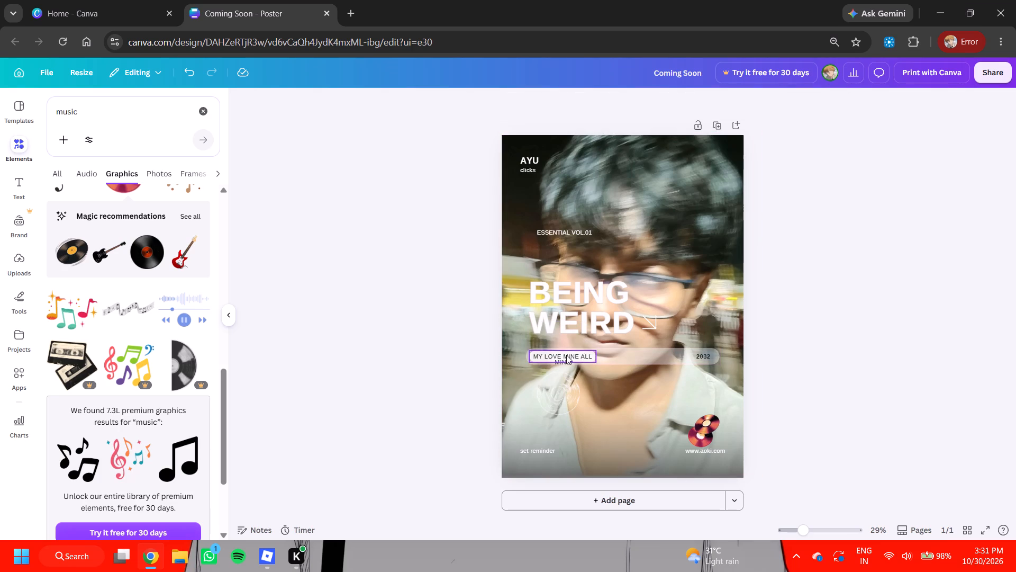
# Widen the label's white background shape and its text box so "MY LOVE MINE ALL MINE" fits centred on one line.
pyautogui.click(590, 352)
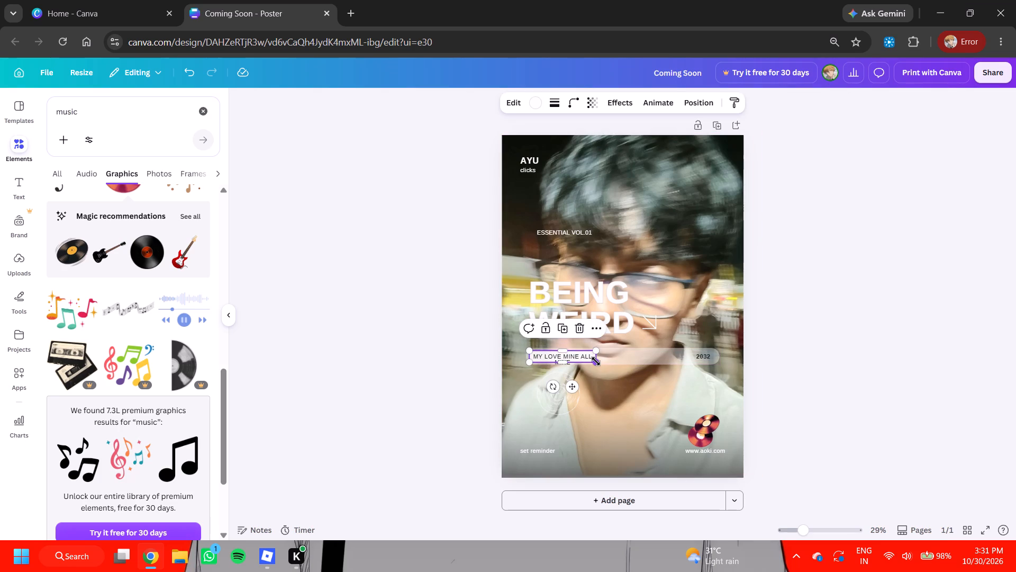
pyautogui.moveTo(594, 356); pyautogui.dragTo(606, 356)
pyautogui.click(583, 353)
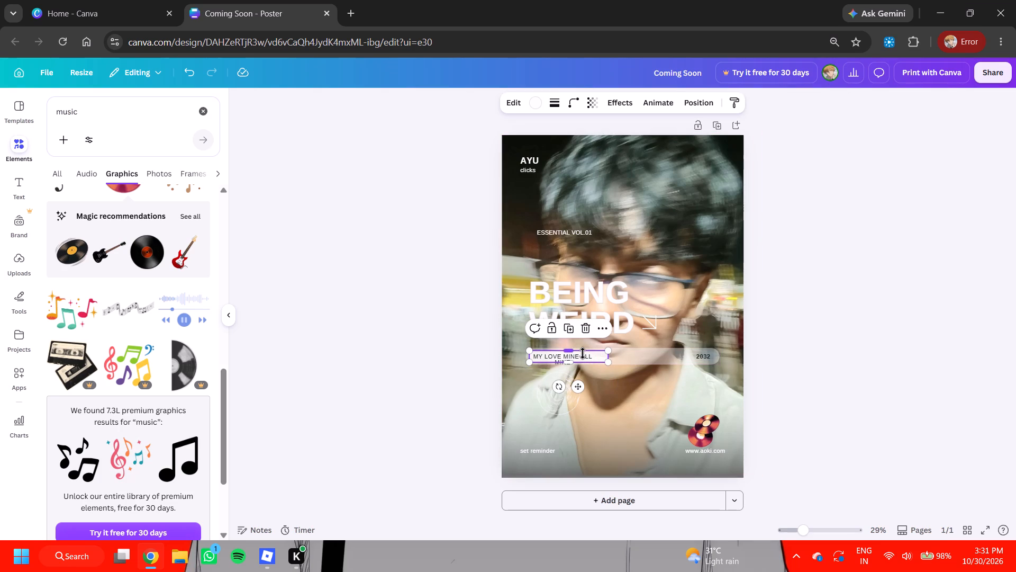
pyautogui.click(586, 356)
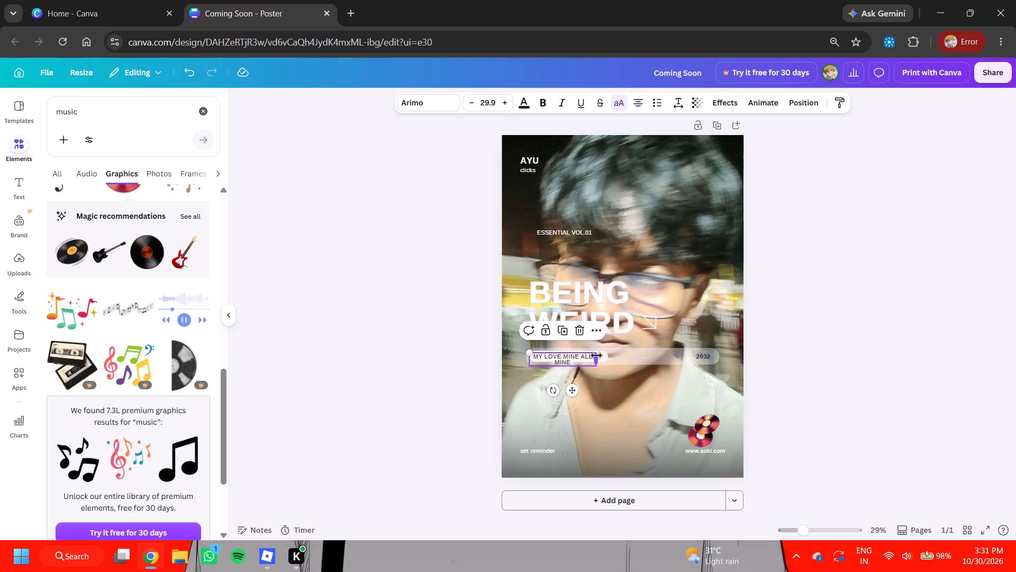
pyautogui.moveTo(597, 355); pyautogui.dragTo(610, 352)
pyautogui.click(604, 371)
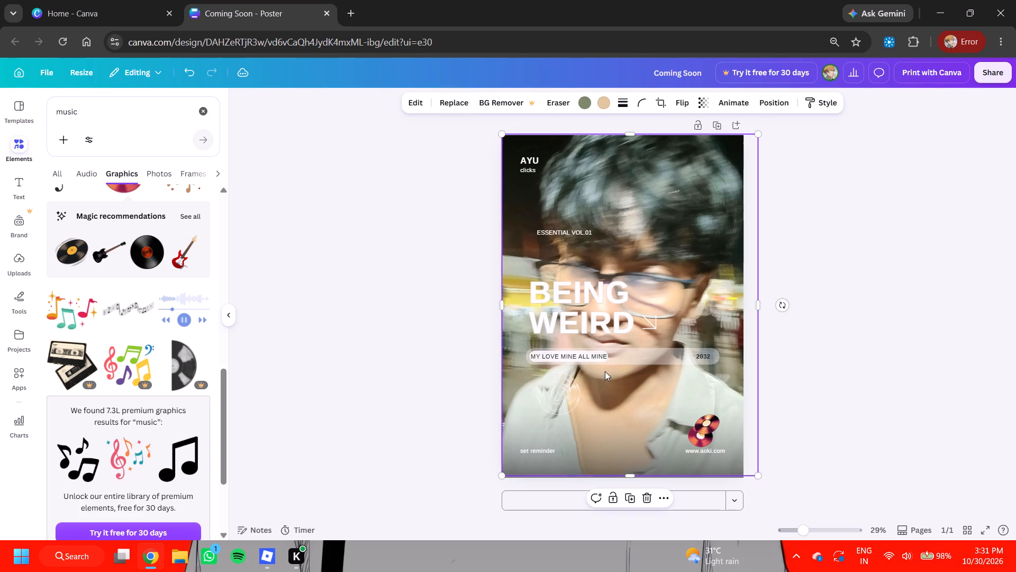
pyautogui.click(602, 358)
pyautogui.click(602, 360)
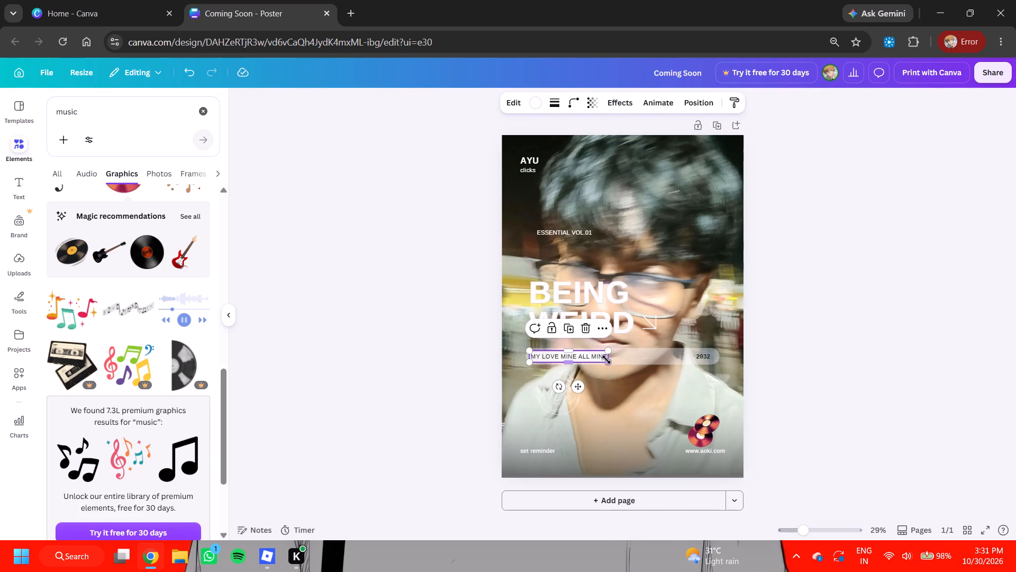
pyautogui.click(609, 355)
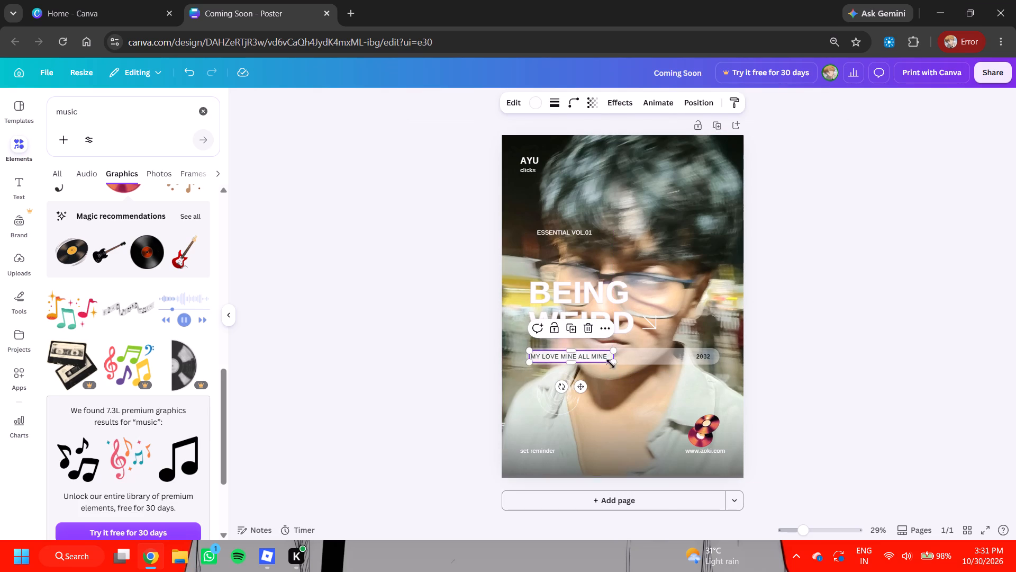
pyautogui.click(609, 370)
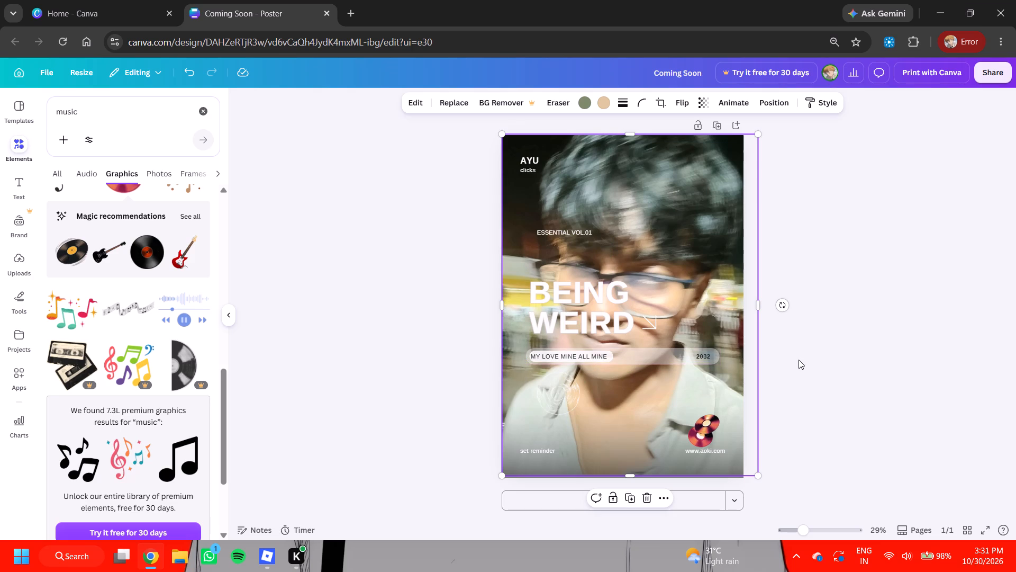
pyautogui.moveTo(794, 353); pyautogui.dragTo(793, 367)
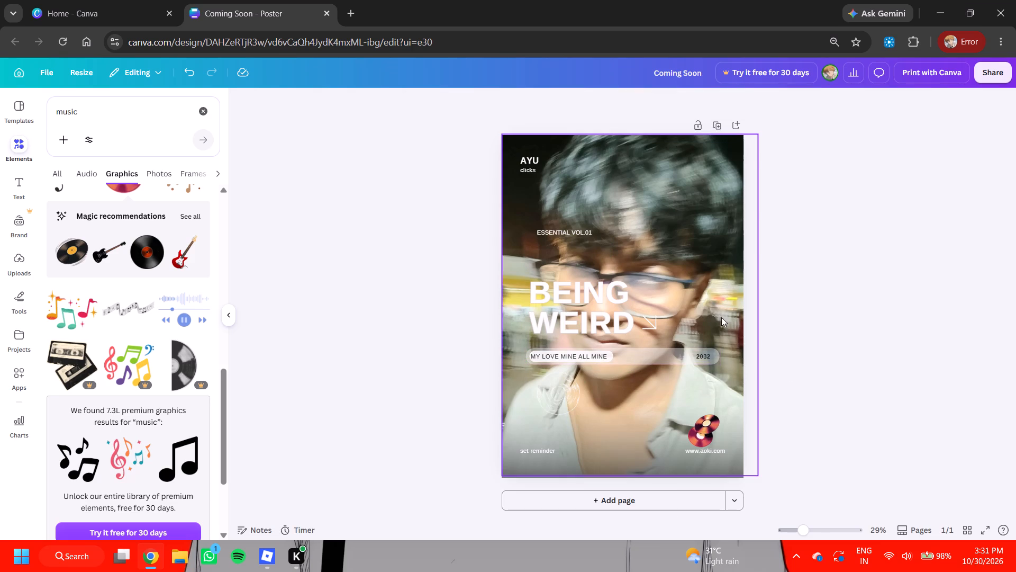
pyautogui.click(586, 353)
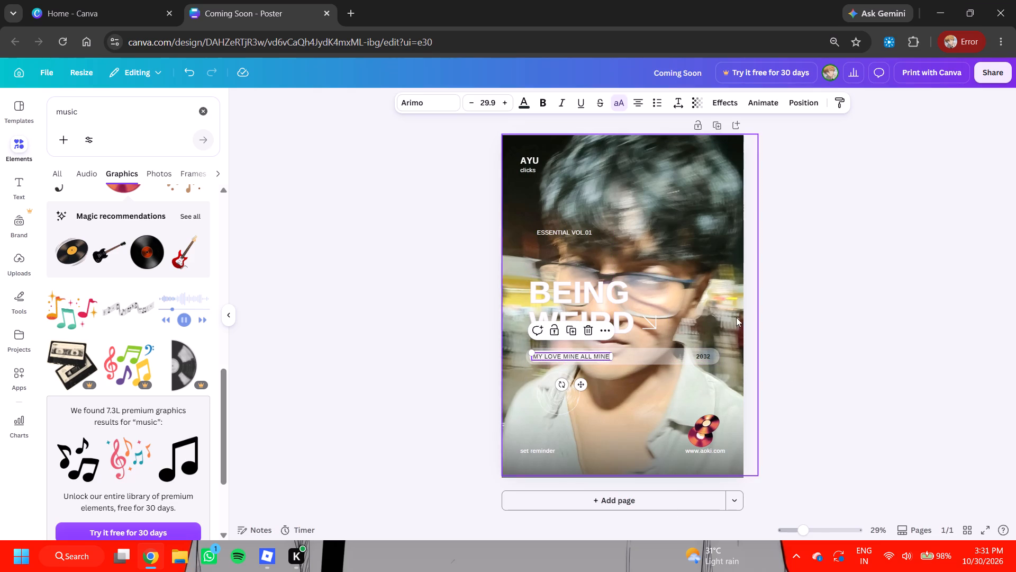
pyautogui.click(748, 308)
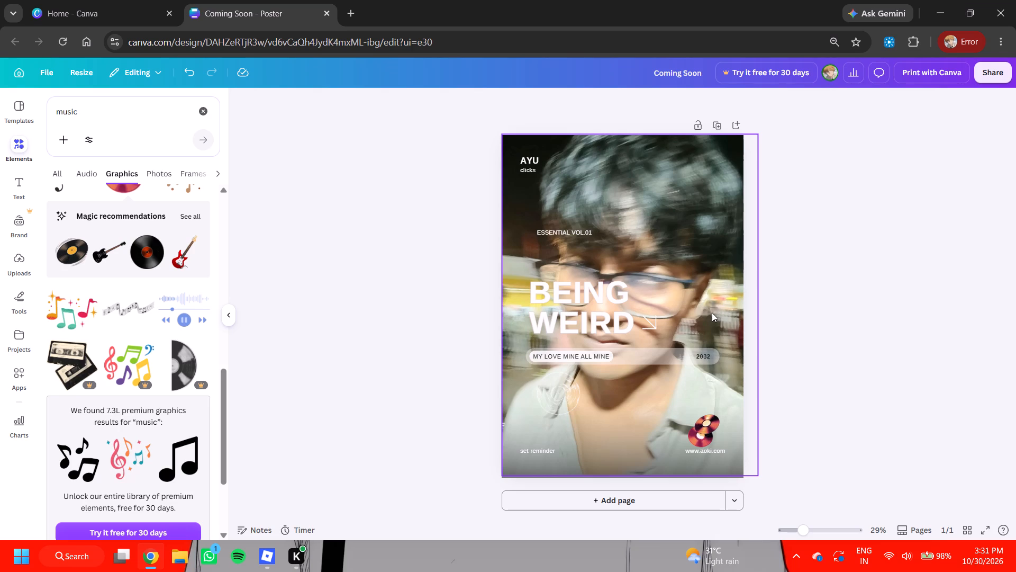
# Delete the "set reminder" text near the bottom of the poster.
pyautogui.click(534, 450)
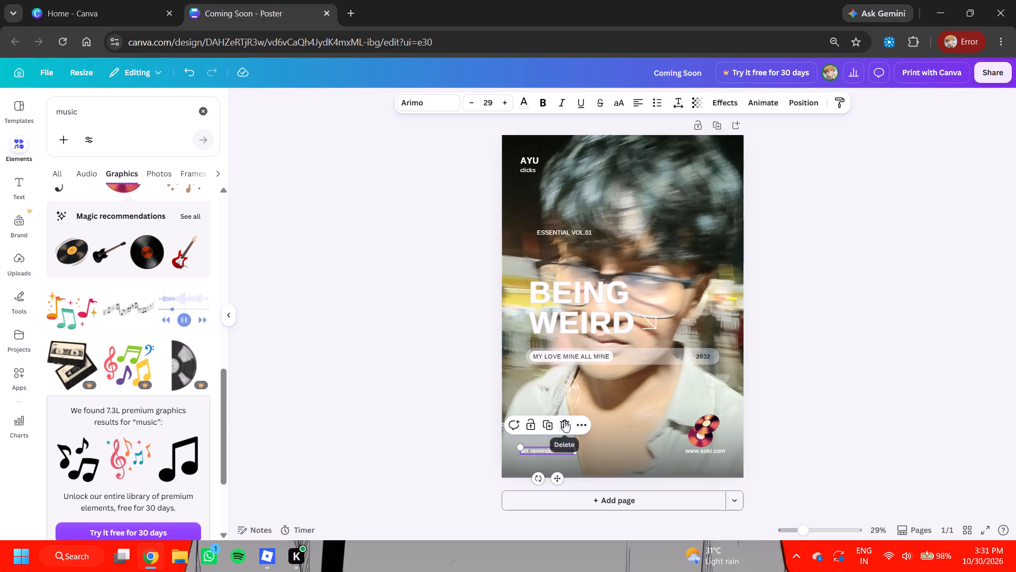
pyautogui.click(564, 421)
pyautogui.click(710, 448)
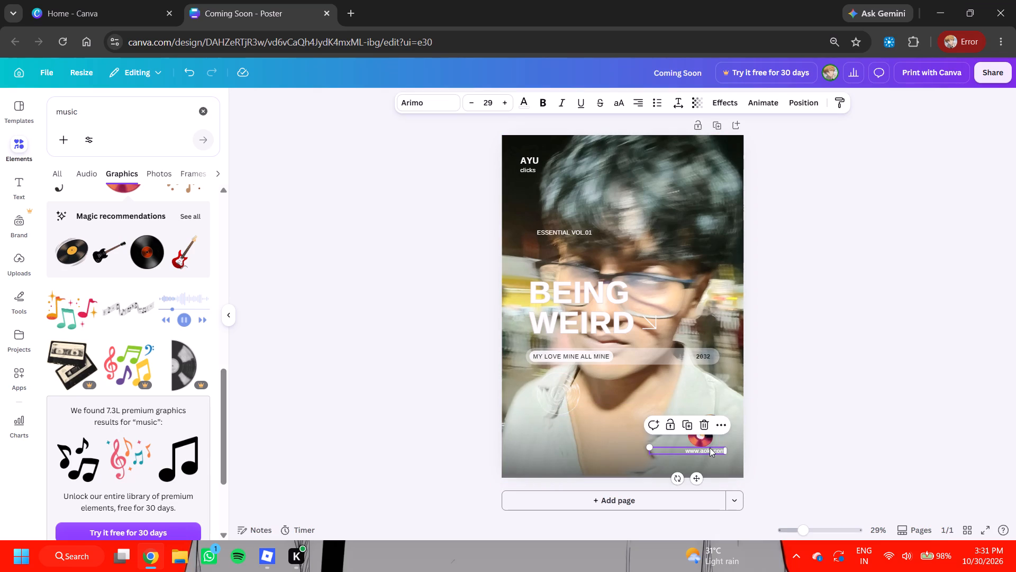
pyautogui.click(767, 413)
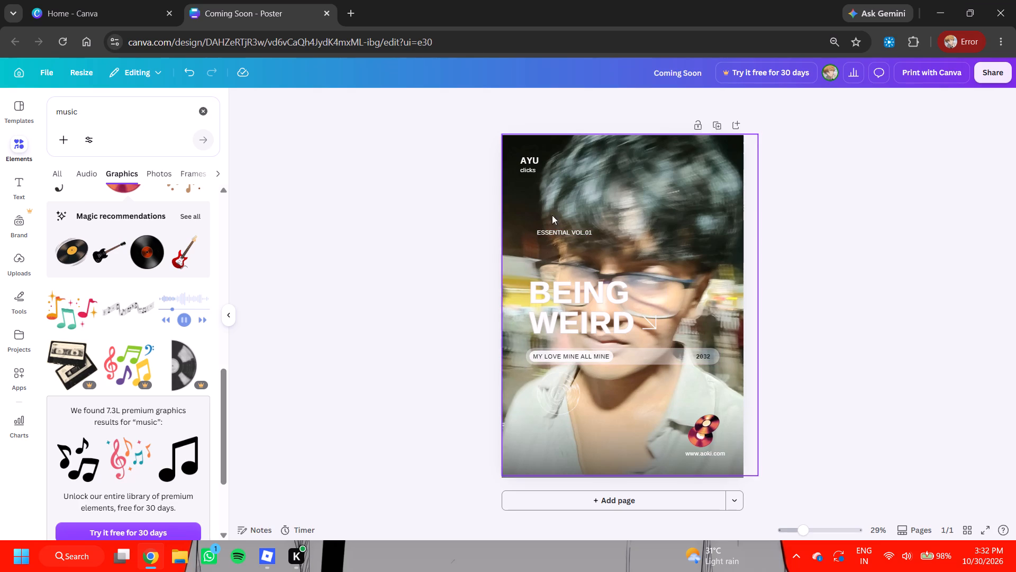
pyautogui.click(624, 181)
pyautogui.click(338, 305)
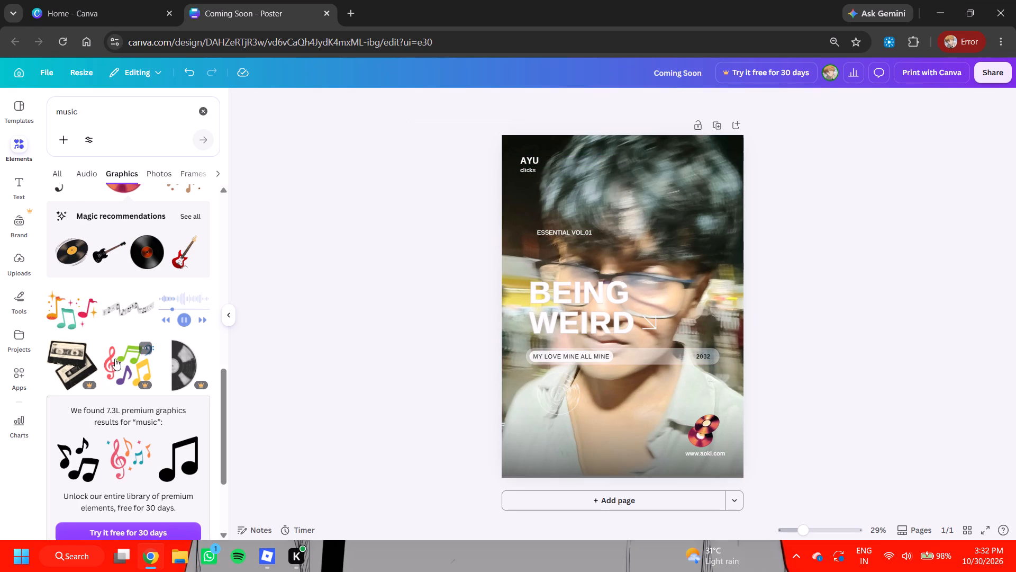
# Search the graphics library for "festival" instead of "music".
pyautogui.scroll(5, 132, 337)
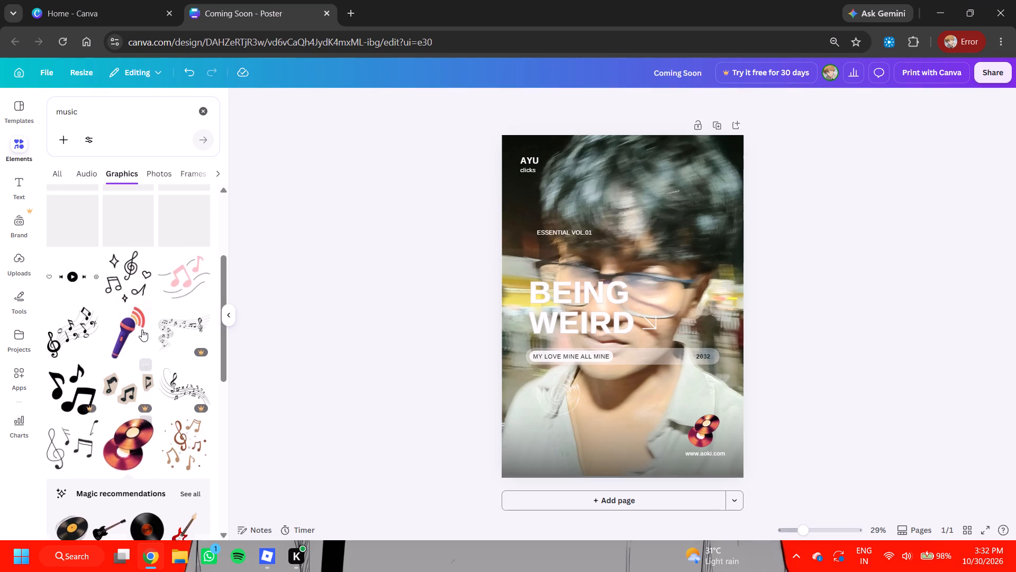
pyautogui.scroll(7, 141, 327)
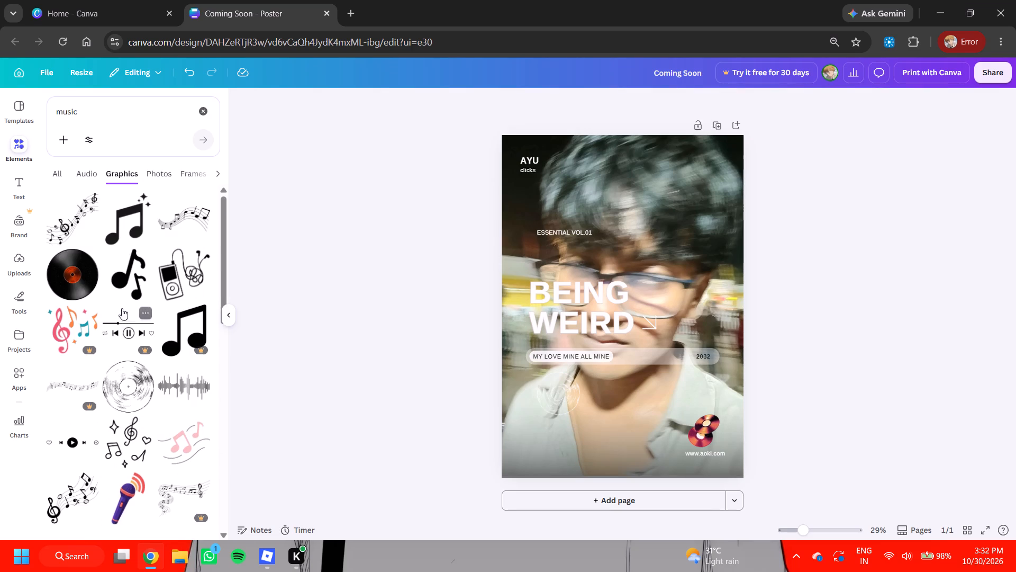
pyautogui.moveTo(98, 117); pyautogui.dragTo(61, 114)
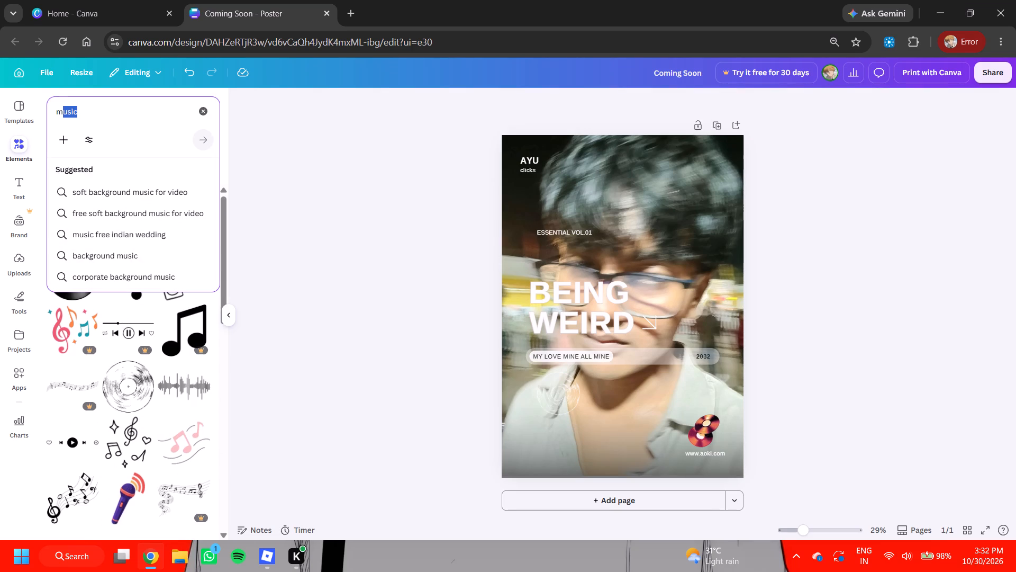
pyautogui.moveTo(61, 114); pyautogui.dragTo(48, 114)
pyautogui.press('BackSpace')
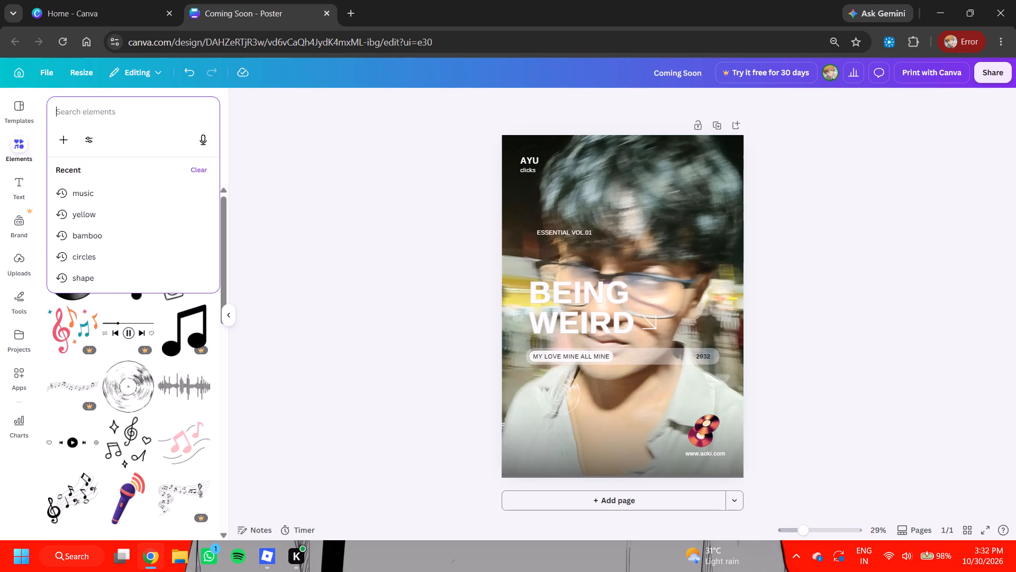
pyautogui.write('festival')
pyautogui.press('Return')
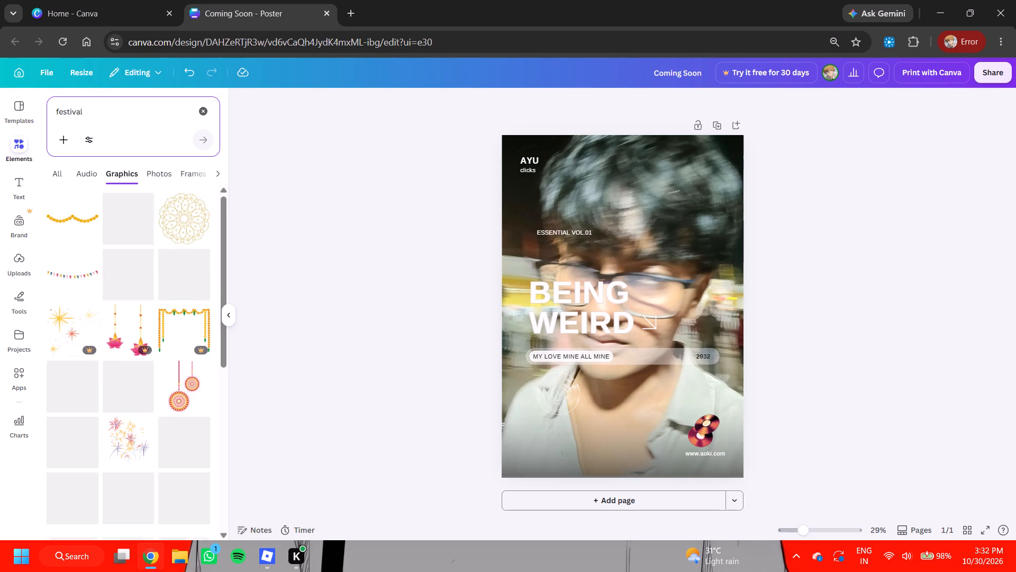
# Add the graphic of three festival dancers, shrink it to about half size and place it in the poster's bottom-left corner.
pyautogui.scroll(-2, 169, 234)
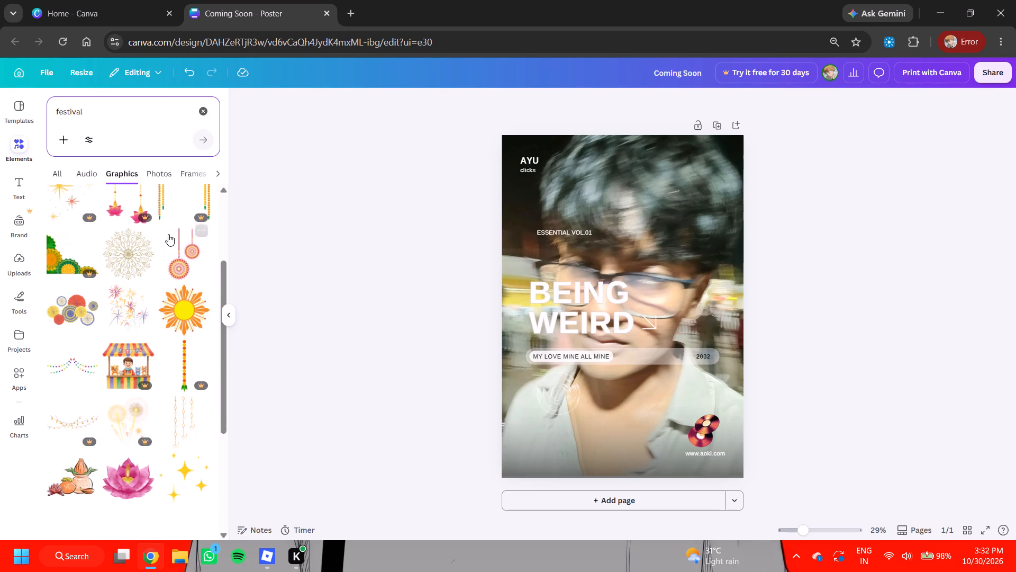
pyautogui.scroll(-2, 179, 253)
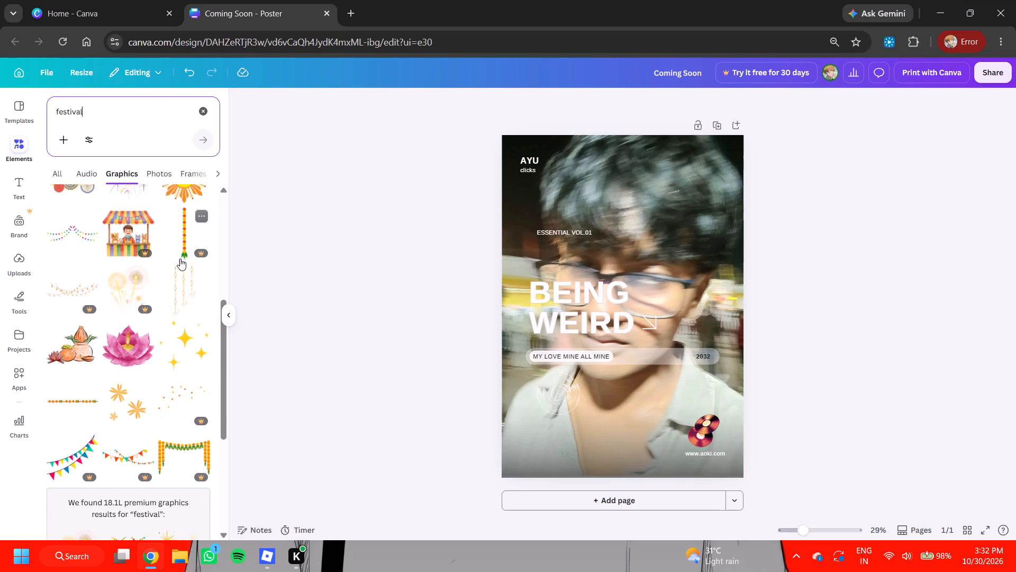
pyautogui.scroll(-6, 179, 260)
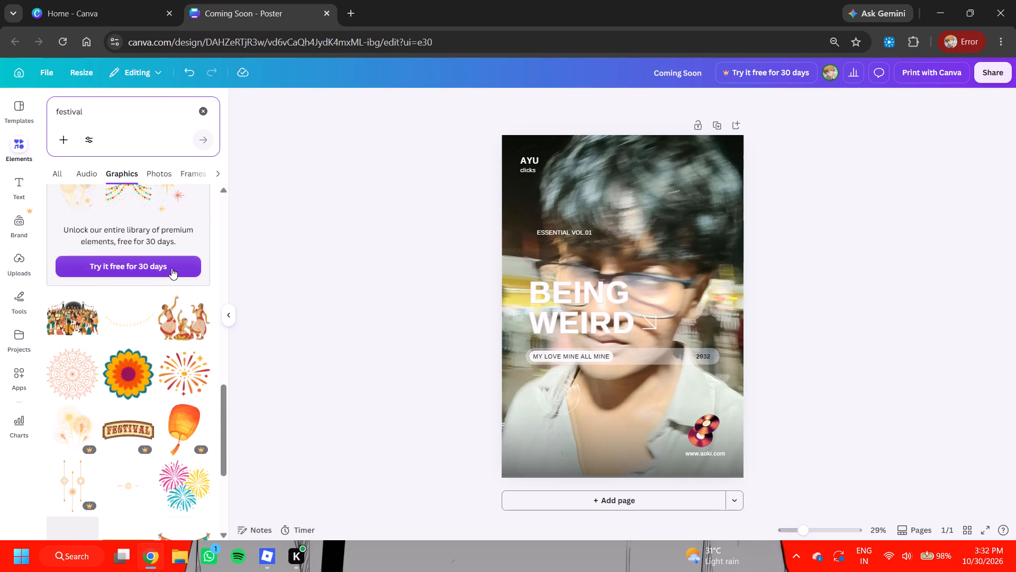
pyautogui.click(180, 321)
pyautogui.moveTo(620, 308); pyautogui.dragTo(539, 415)
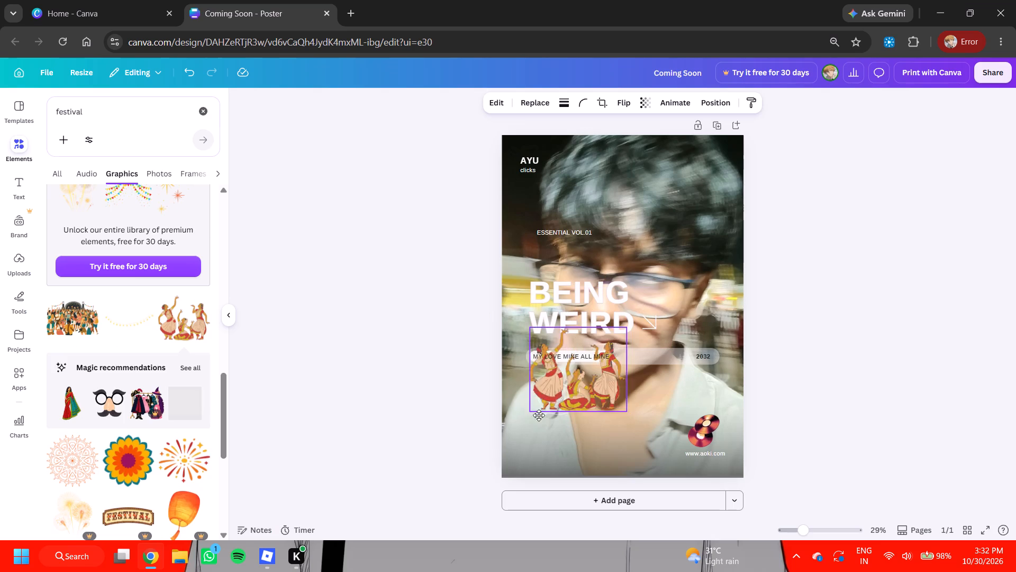
pyautogui.moveTo(539, 415); pyautogui.dragTo(559, 443)
pyautogui.moveTo(610, 482); pyautogui.dragTo(567, 445)
pyautogui.moveTo(533, 417); pyautogui.dragTo(525, 448)
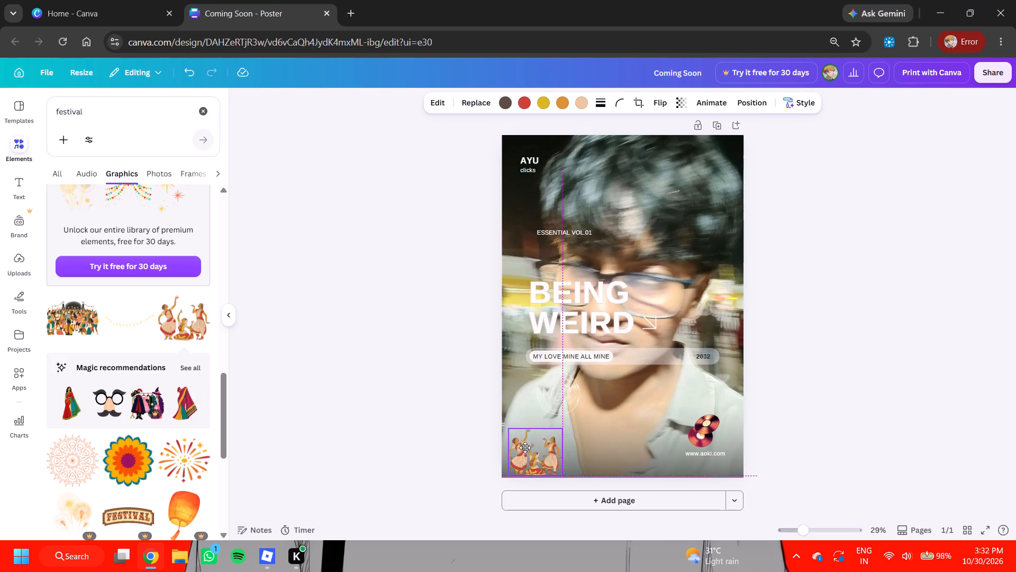
pyautogui.moveTo(525, 448); pyautogui.dragTo(523, 449)
pyautogui.click(432, 439)
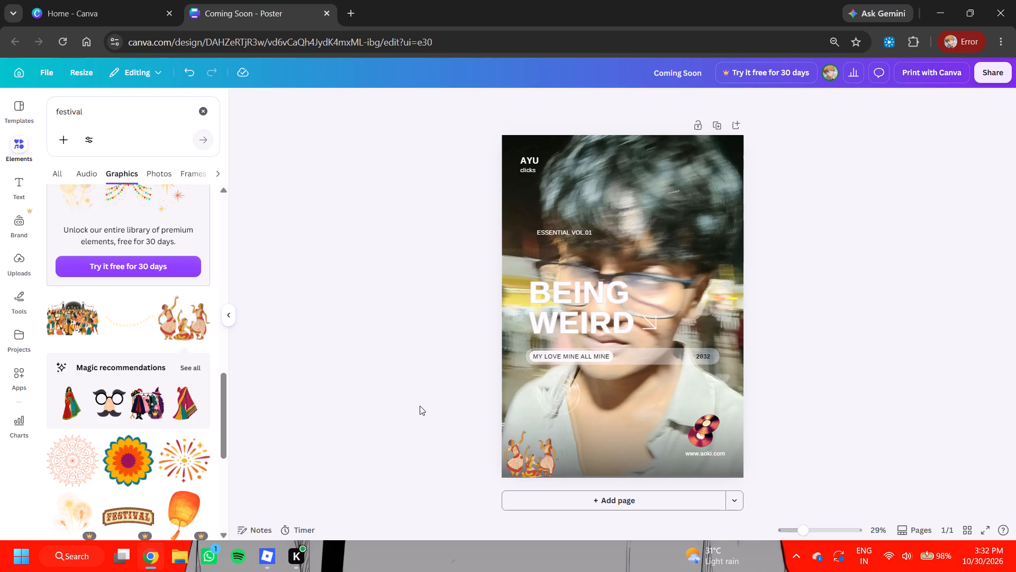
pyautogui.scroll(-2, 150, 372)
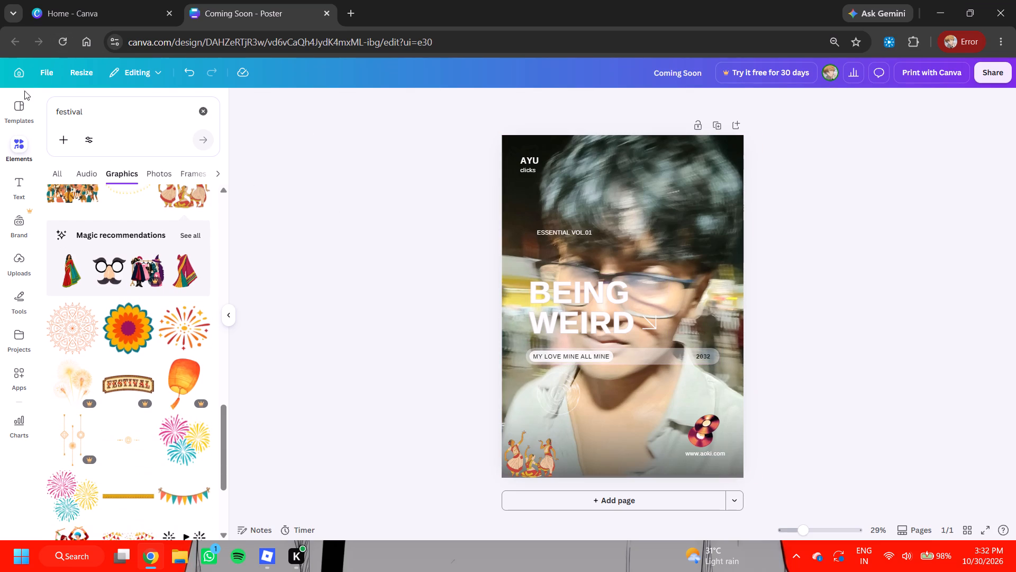
# Create a new Poster (A2, Portrait) design from the Canva home page's design creation dialog.
pyautogui.click(94, 7)
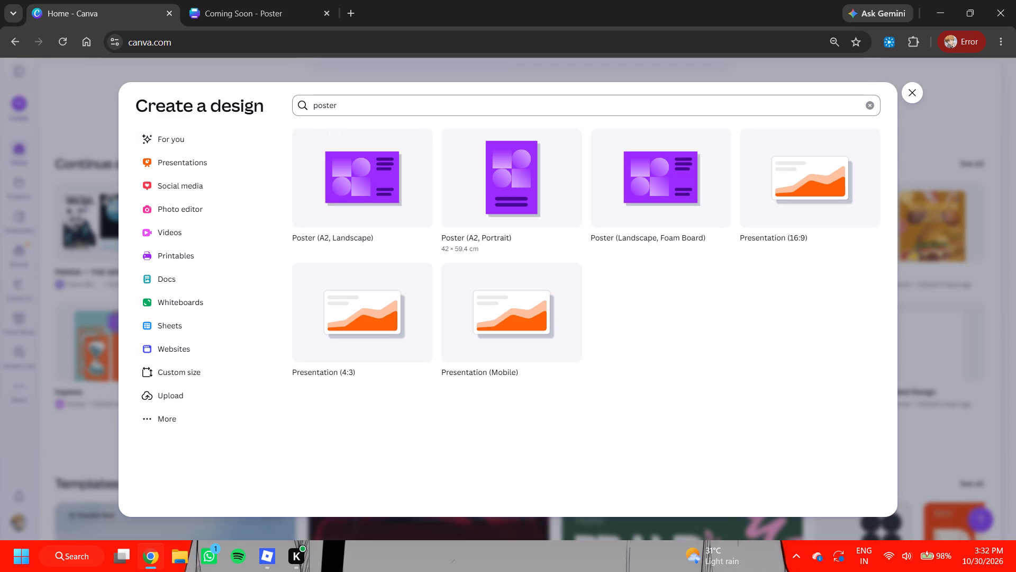
pyautogui.click(502, 188)
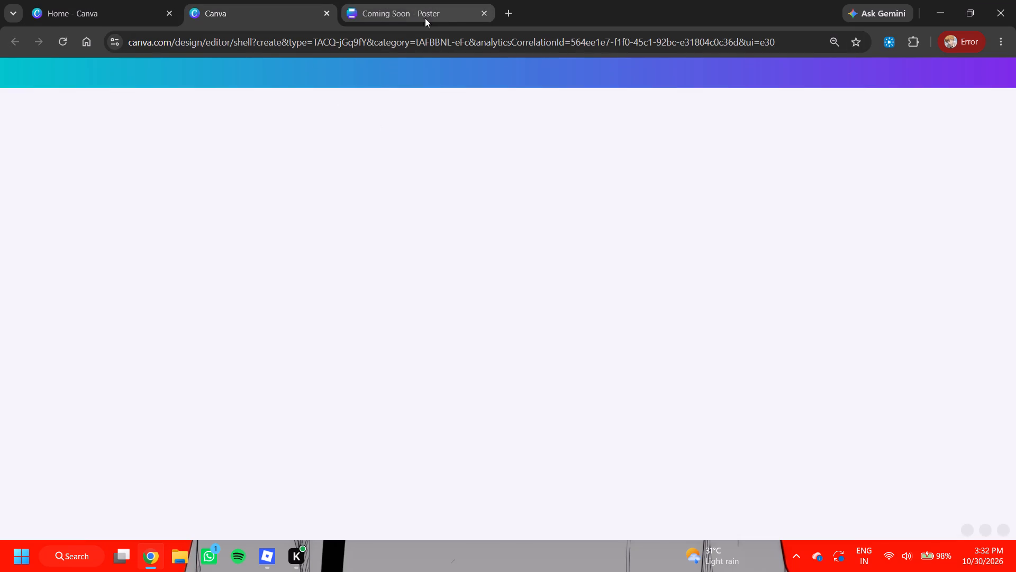
# Close the browser tab holding the Coming Soon poster.
pyautogui.click(485, 12)
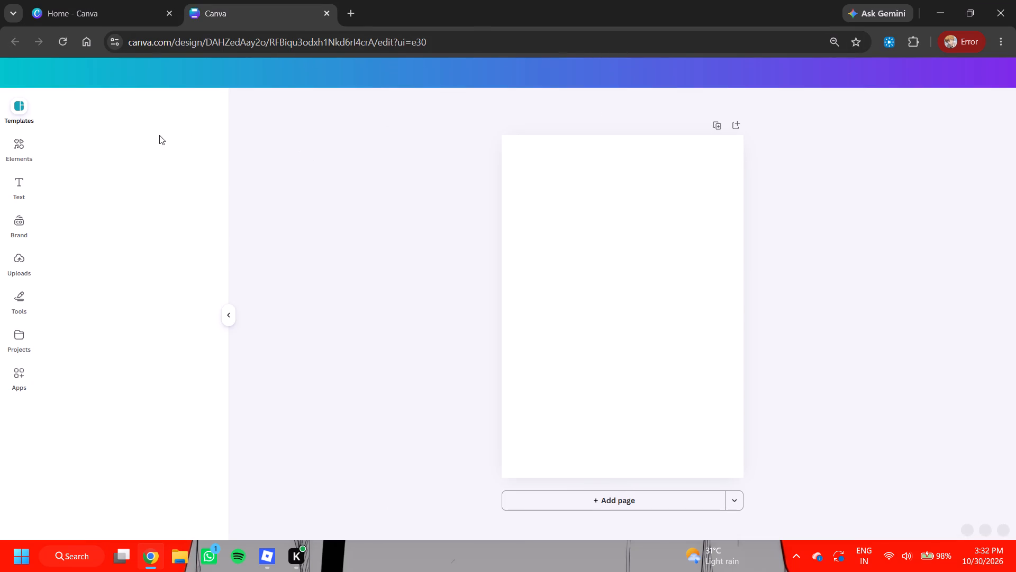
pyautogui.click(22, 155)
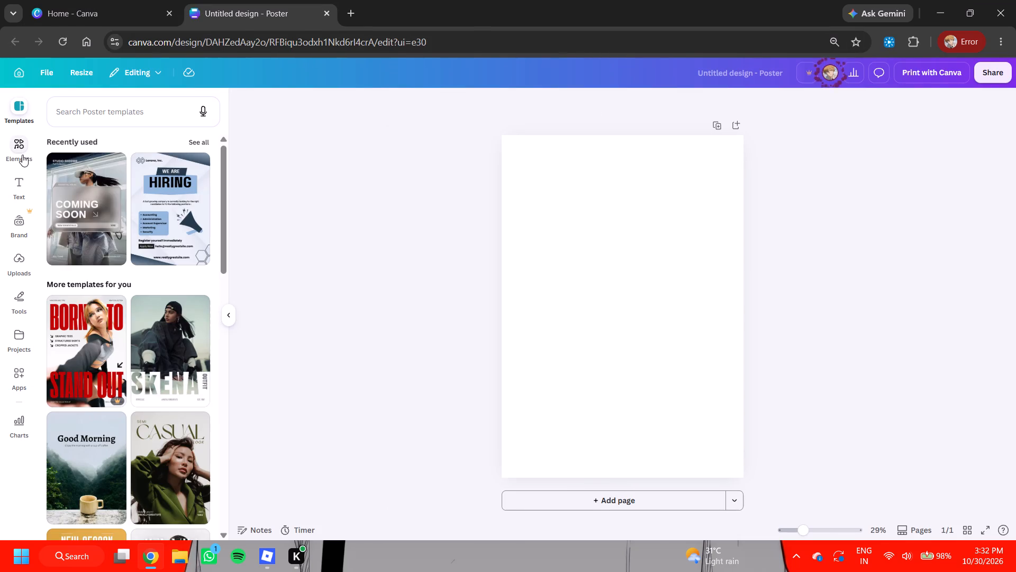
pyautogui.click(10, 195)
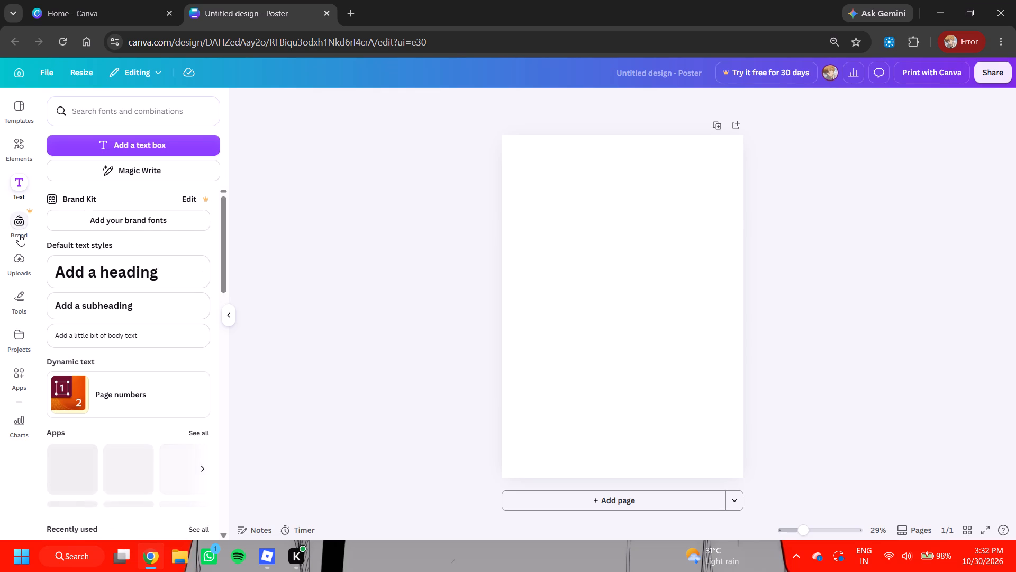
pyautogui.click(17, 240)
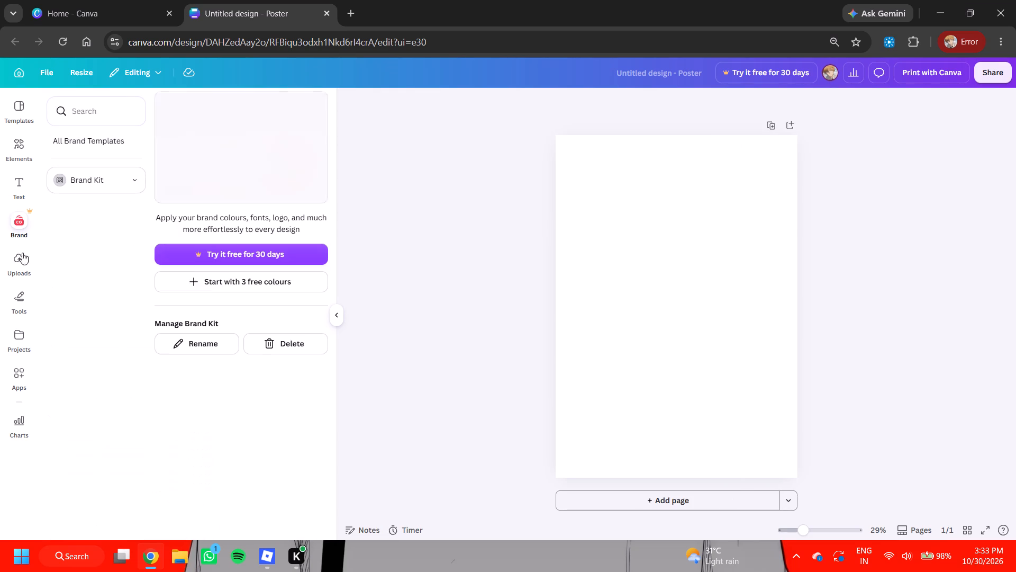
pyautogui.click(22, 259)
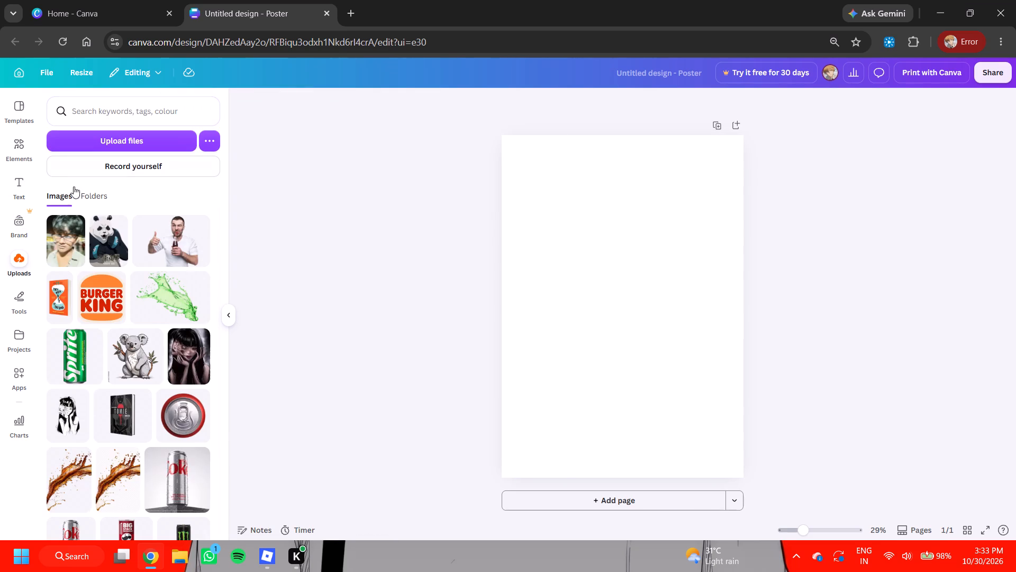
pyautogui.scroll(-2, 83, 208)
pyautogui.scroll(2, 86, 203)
# Search the elements library for "shapes".
pyautogui.click(15, 150)
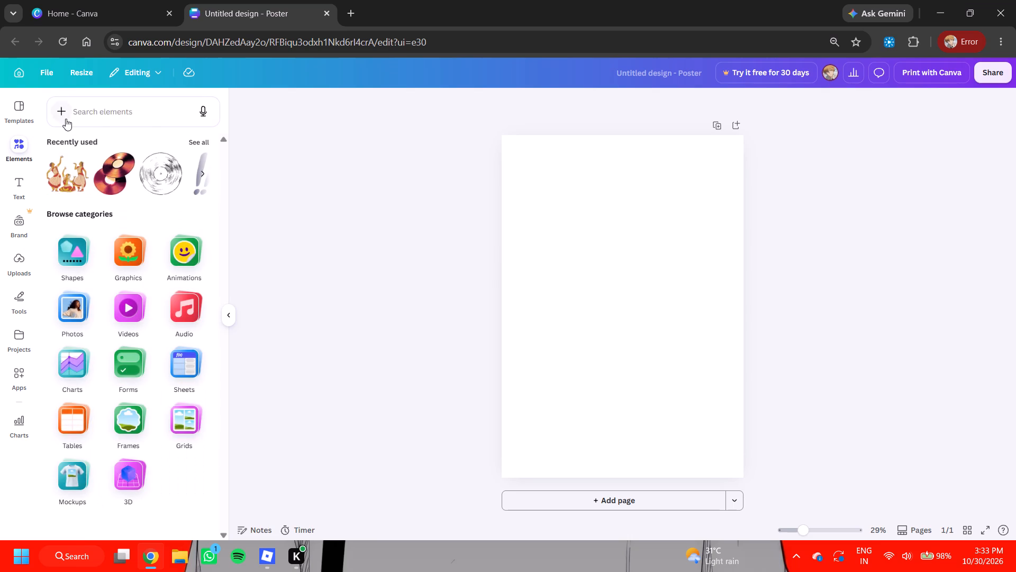
pyautogui.click(96, 112)
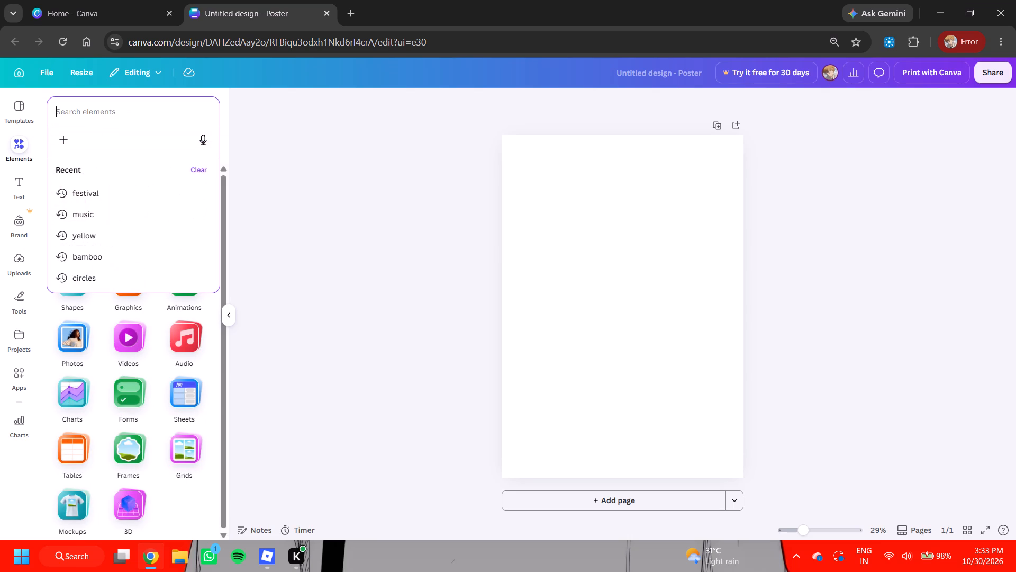
pyautogui.press('s')
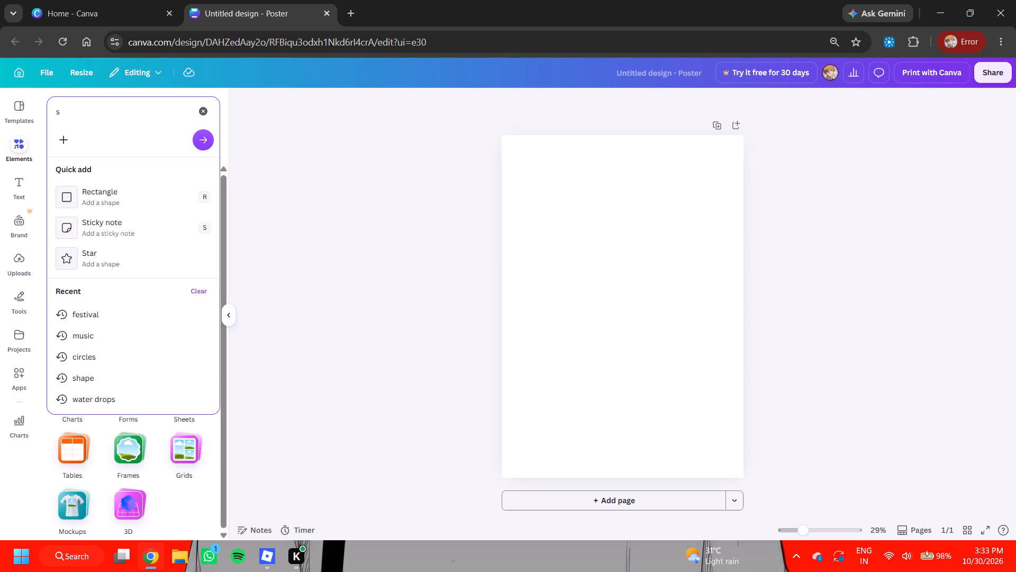
pyautogui.write('qa')
pyautogui.press('BackSpace')
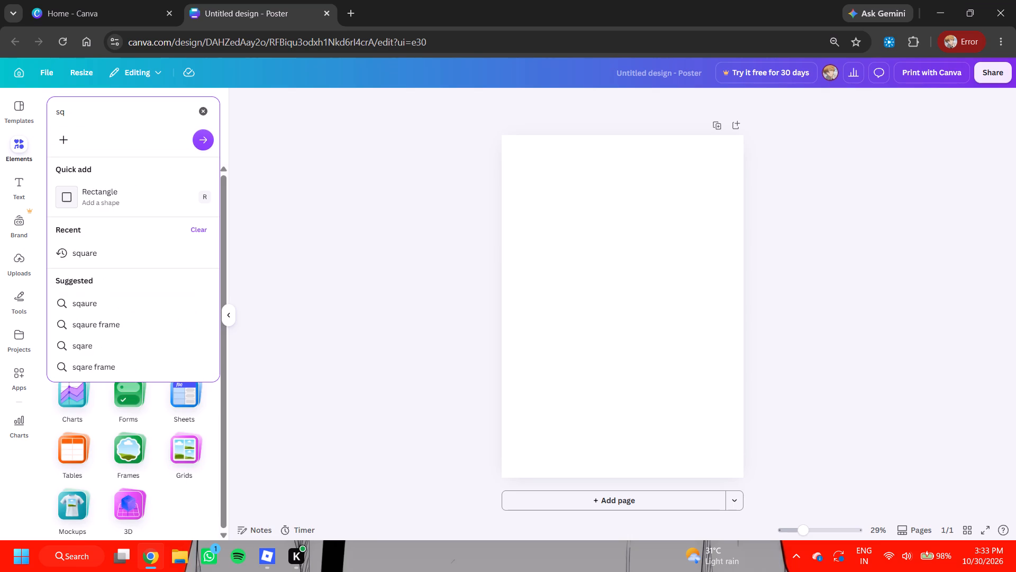
pyautogui.write('uae')
pyautogui.press('BackSpace')
pyautogui.press('BackSpace')
pyautogui.press('BackSpace')
pyautogui.press('BackSpace')
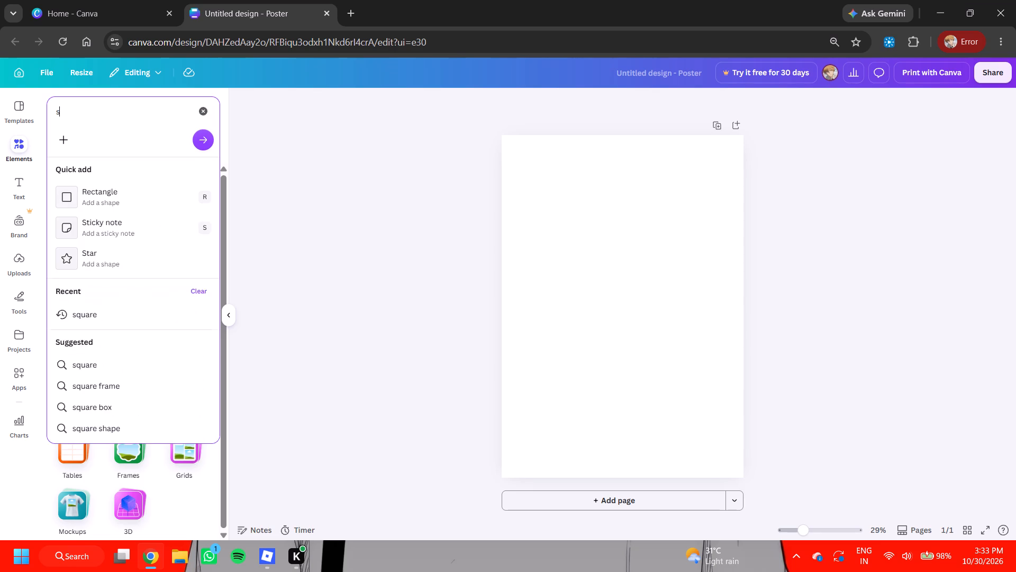
pyautogui.press('BackSpace')
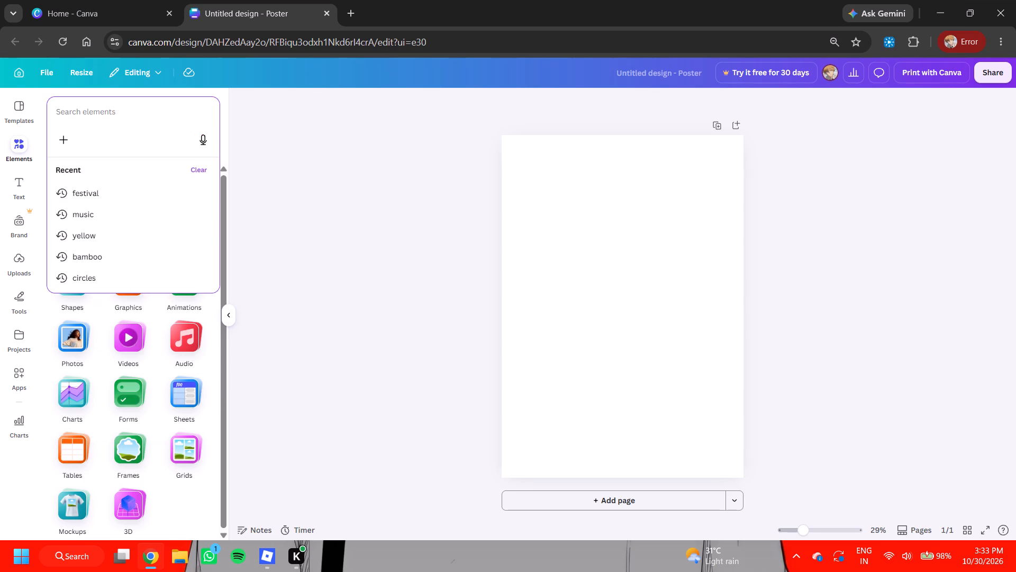
pyautogui.write('shapes')
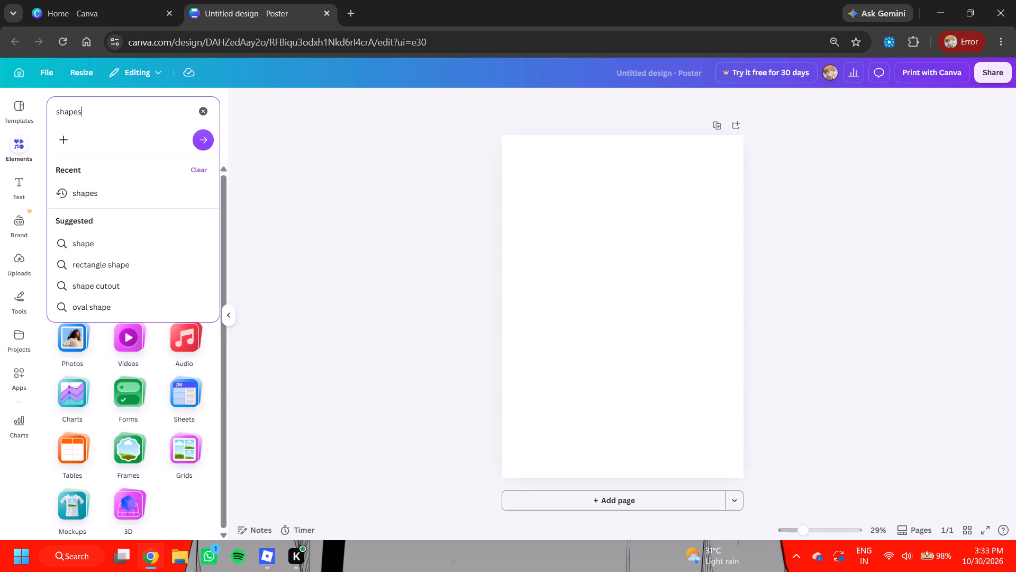
pyautogui.press('Return')
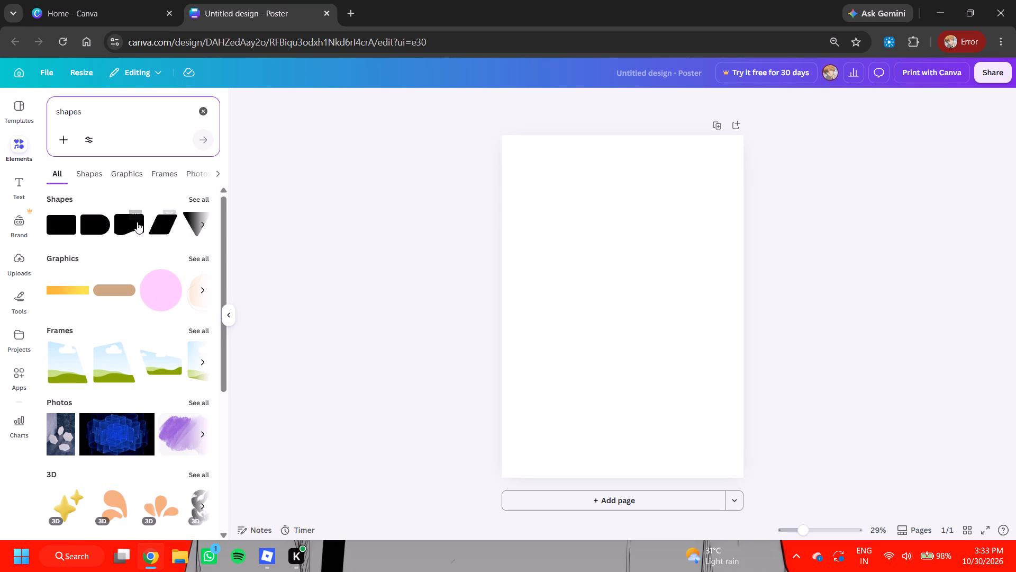
# Examine the full range of basic shapes in the search results for one suited to the blank poster.
pyautogui.click(206, 226)
pyautogui.click(206, 226)
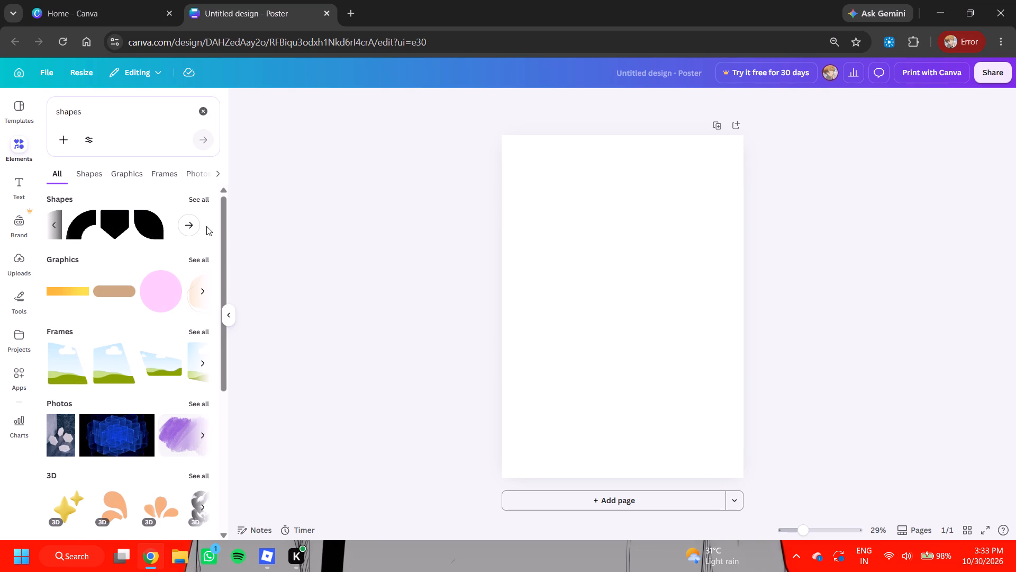
pyautogui.click(206, 226)
pyautogui.click(193, 224)
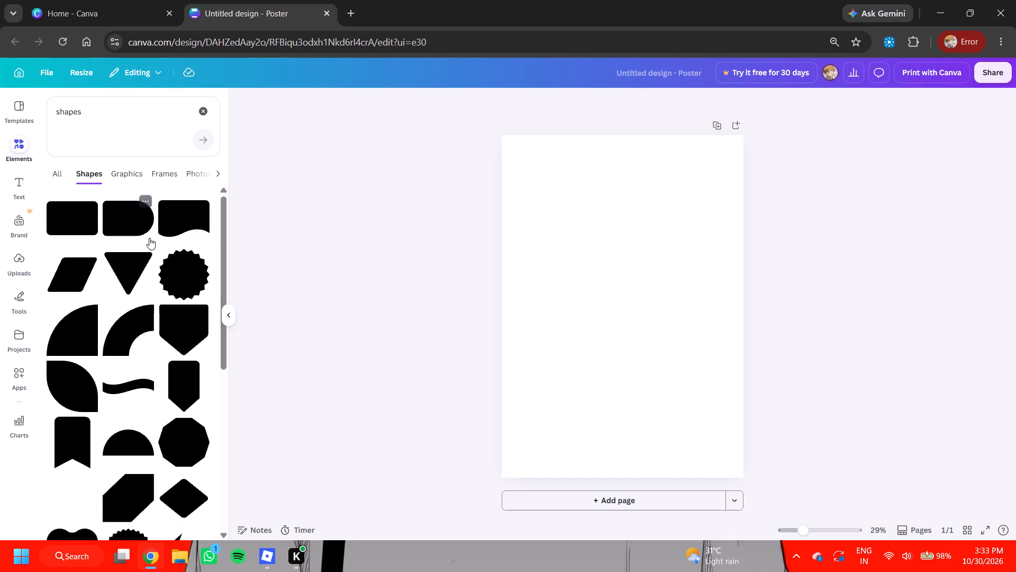
pyautogui.scroll(-7, 123, 286)
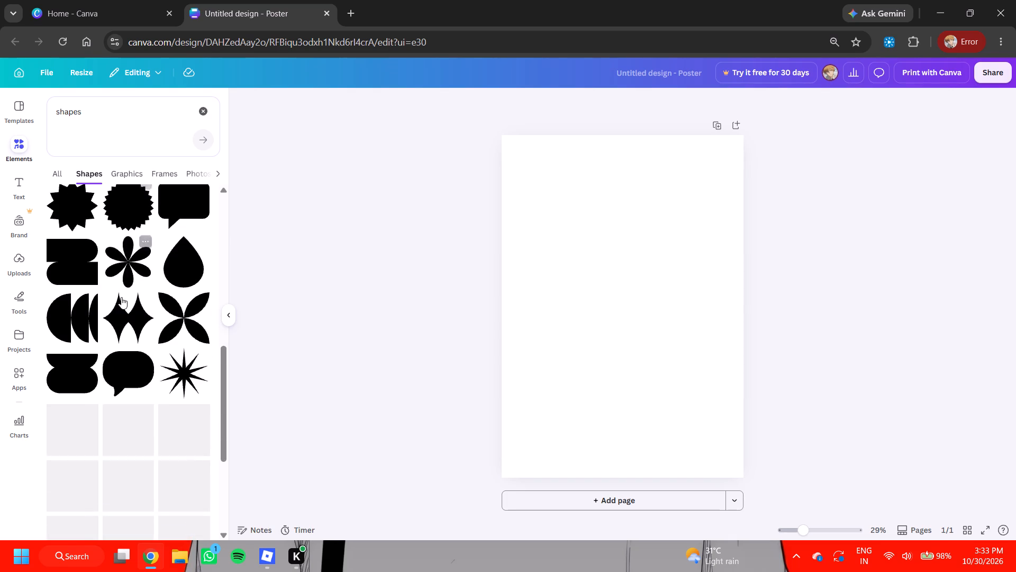
# Add the pink circle graphic and enlarge it to about 53 cm wide, running past the page's right and bottom edges.
pyautogui.click(124, 173)
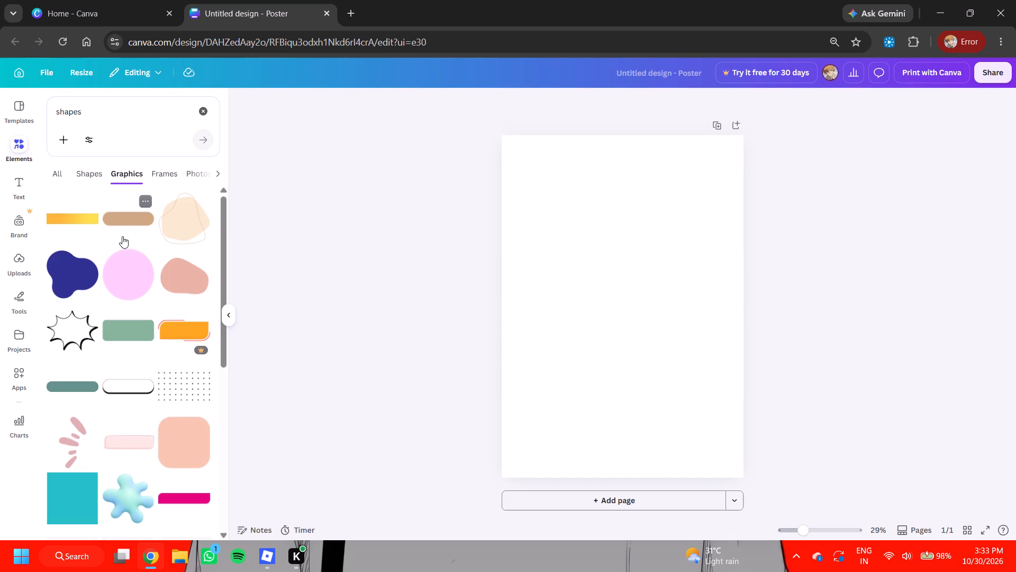
pyautogui.click(134, 265)
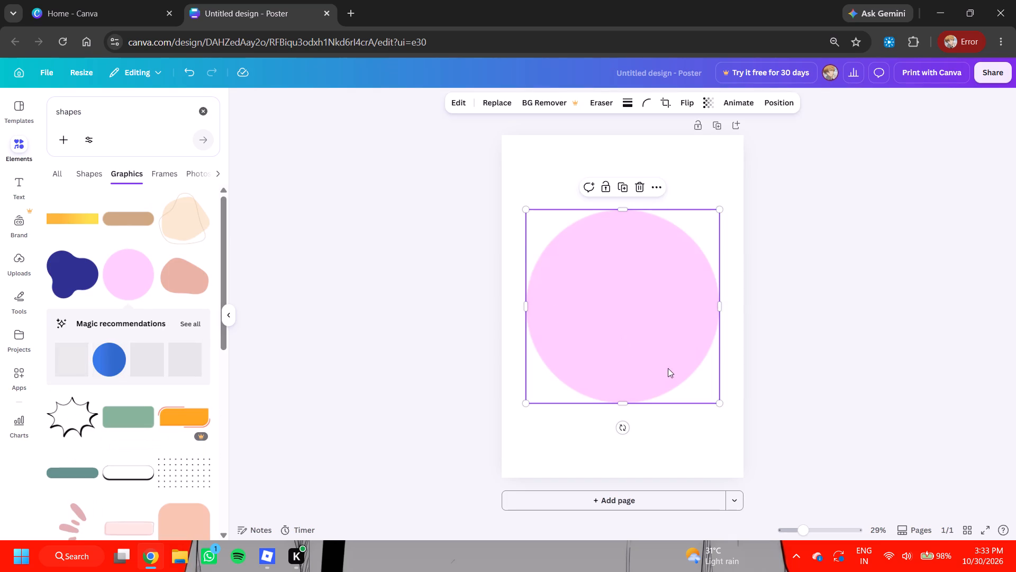
pyautogui.moveTo(721, 405); pyautogui.dragTo(846, 504)
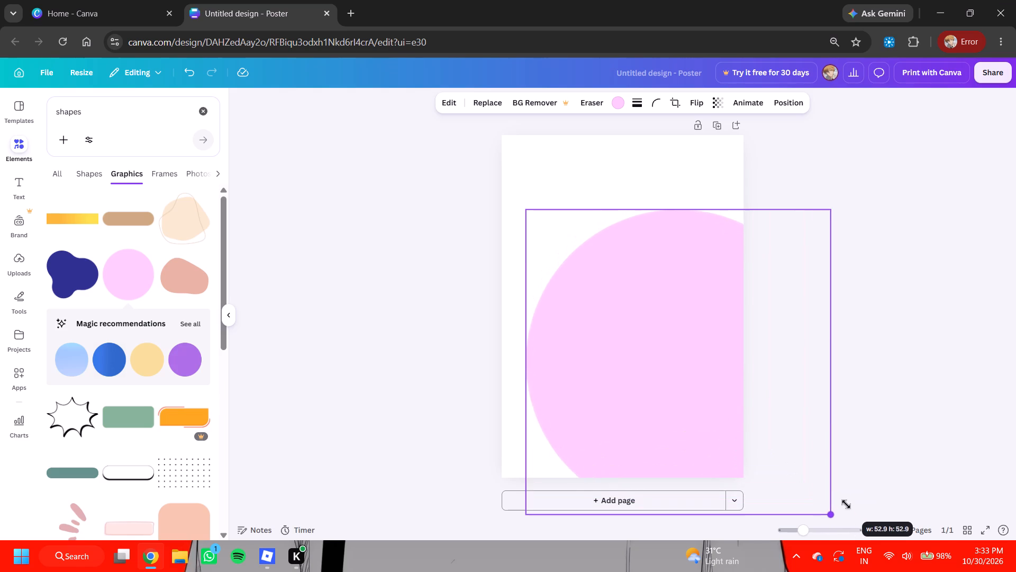
pyautogui.moveTo(846, 504); pyautogui.dragTo(852, 507)
pyautogui.click(852, 507)
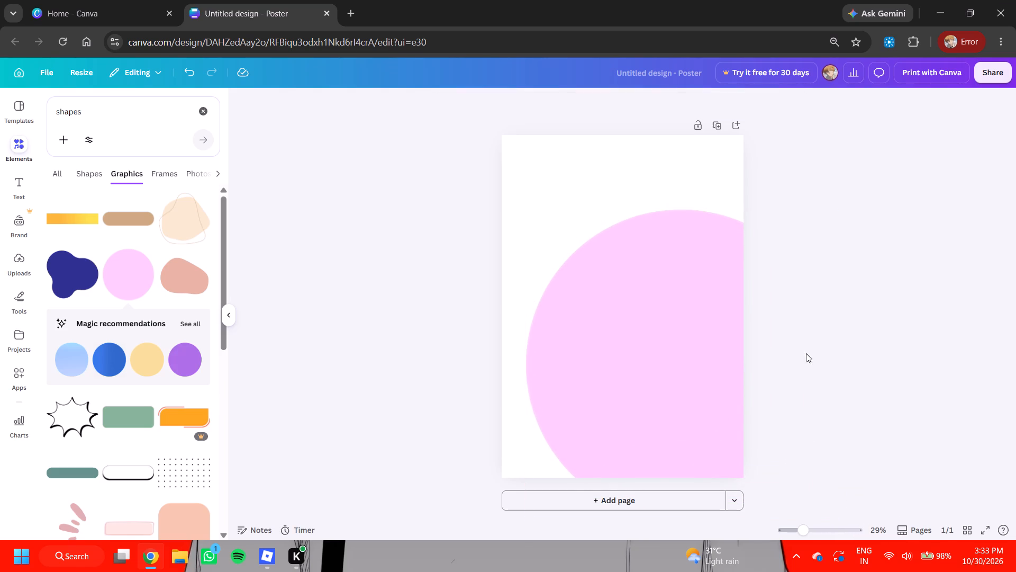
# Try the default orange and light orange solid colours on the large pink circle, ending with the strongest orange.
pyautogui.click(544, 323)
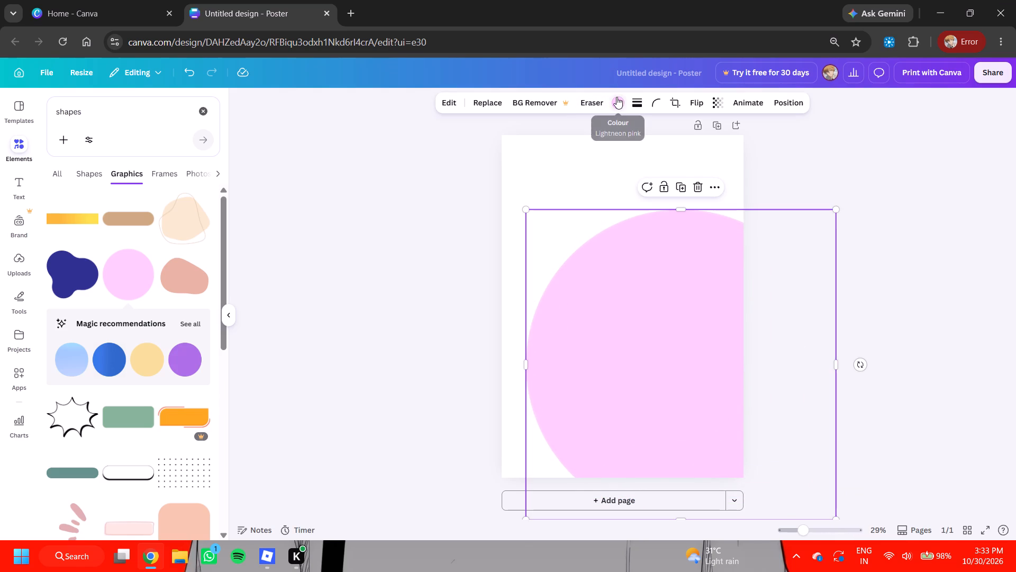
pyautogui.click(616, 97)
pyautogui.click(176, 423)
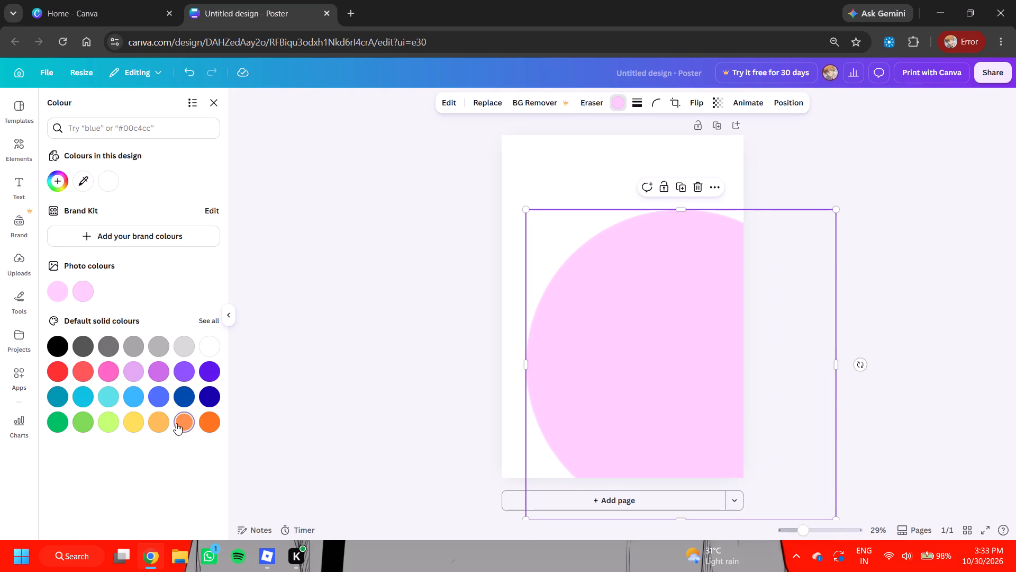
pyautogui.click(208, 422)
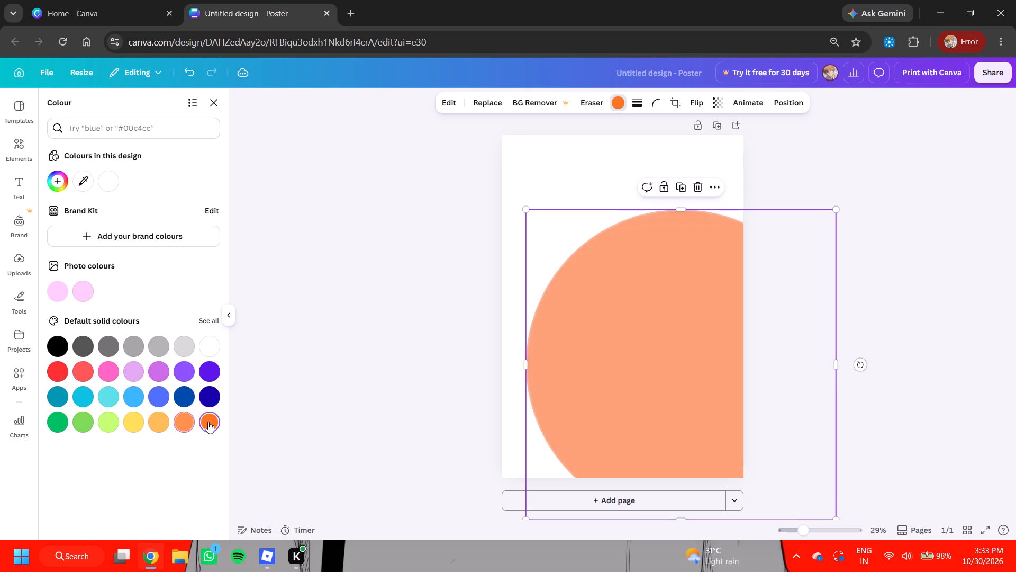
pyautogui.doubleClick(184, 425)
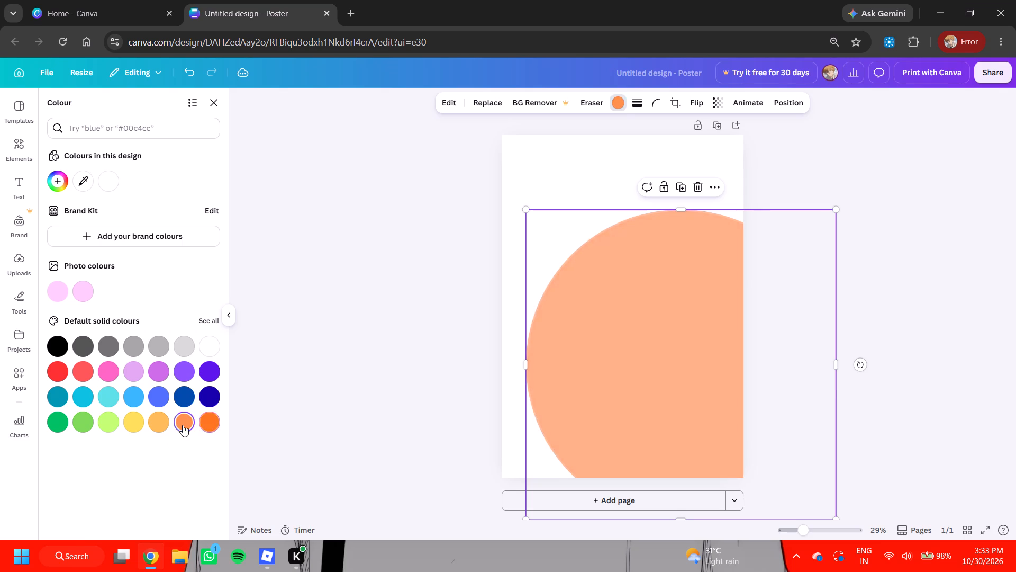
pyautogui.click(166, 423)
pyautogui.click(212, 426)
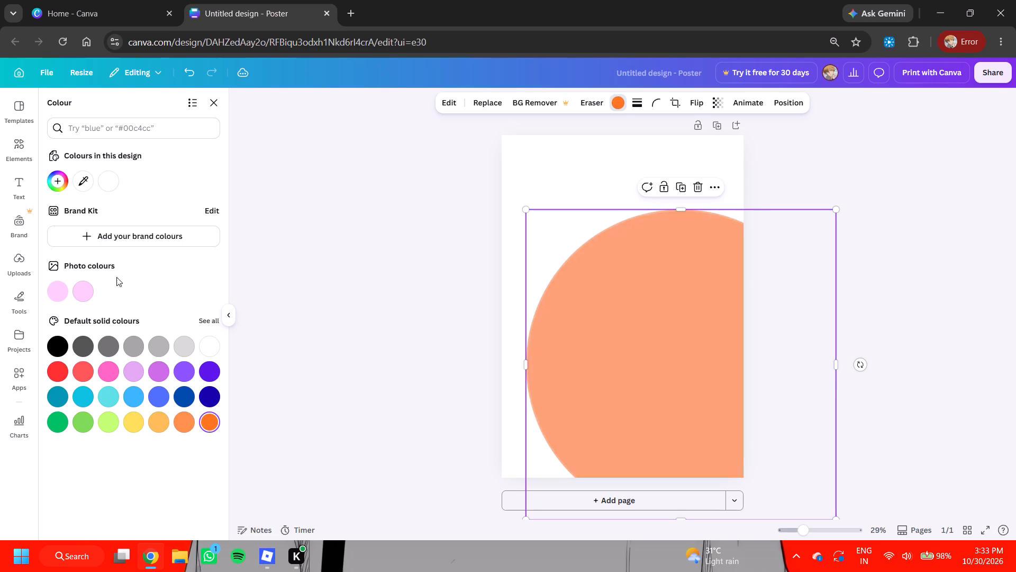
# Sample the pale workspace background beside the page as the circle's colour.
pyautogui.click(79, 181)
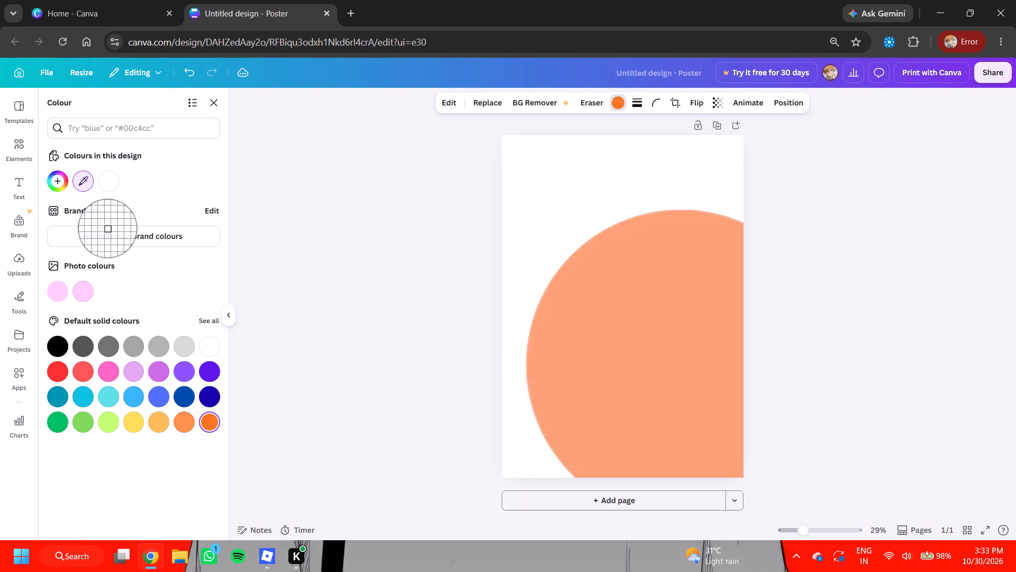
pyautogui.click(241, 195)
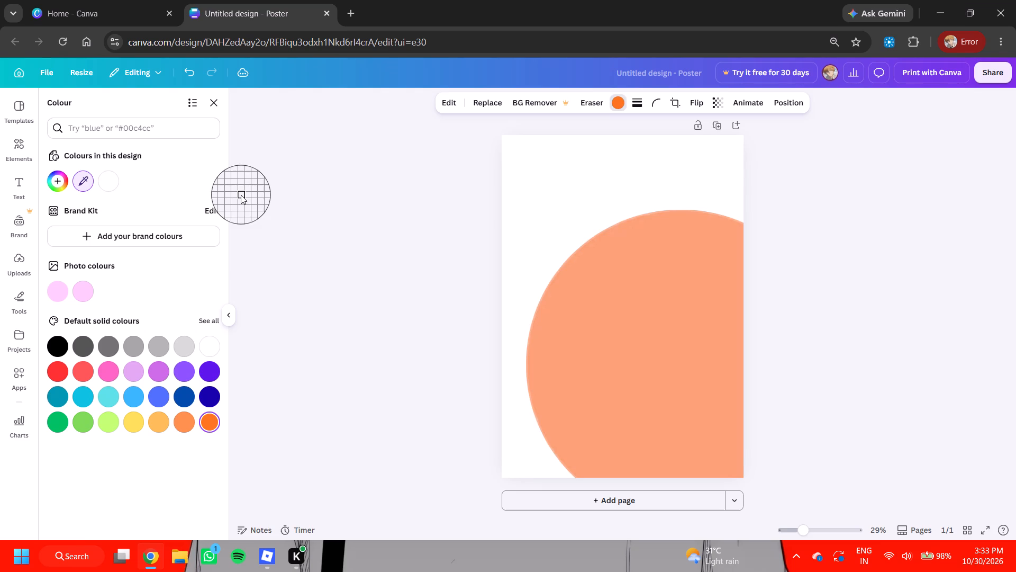
# Mix a custom bright yellow-orange colour for the large circle by adjusting its hue, saturation and brightness.
pyautogui.click(54, 177)
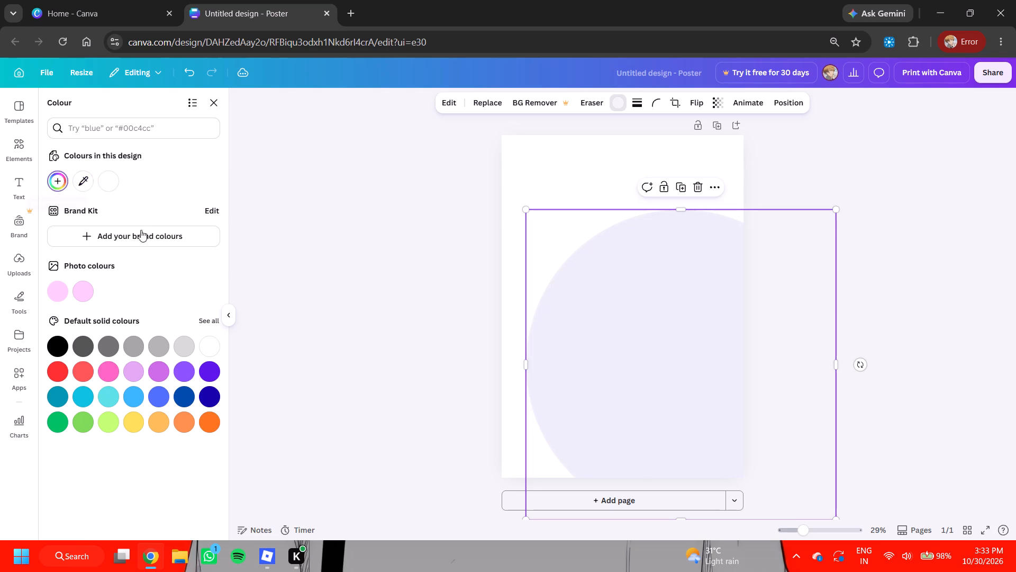
pyautogui.moveTo(151, 275); pyautogui.dragTo(77, 281)
pyautogui.moveTo(61, 210); pyautogui.dragTo(226, 228)
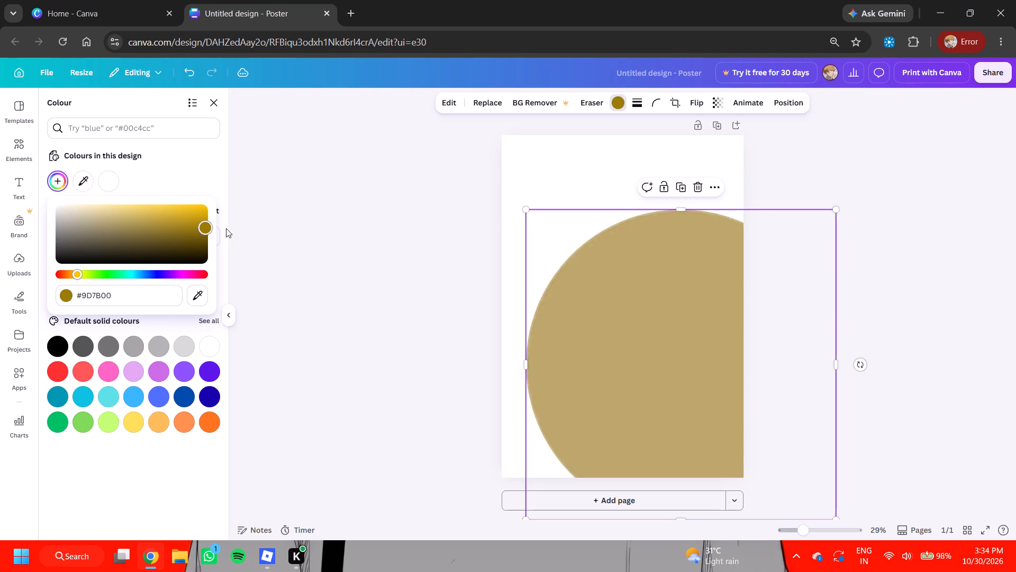
pyautogui.moveTo(226, 228); pyautogui.dragTo(223, 205)
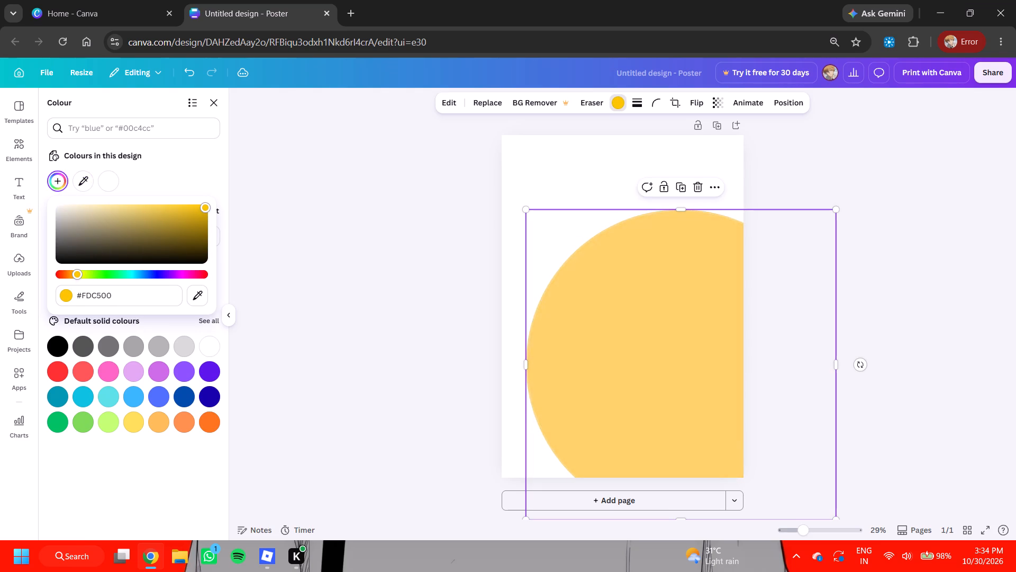
pyautogui.moveTo(79, 275); pyautogui.dragTo(68, 278)
pyautogui.moveTo(207, 204); pyautogui.dragTo(175, 213)
pyautogui.moveTo(205, 203); pyautogui.dragTo(187, 211)
pyautogui.moveTo(206, 206); pyautogui.dragTo(186, 212)
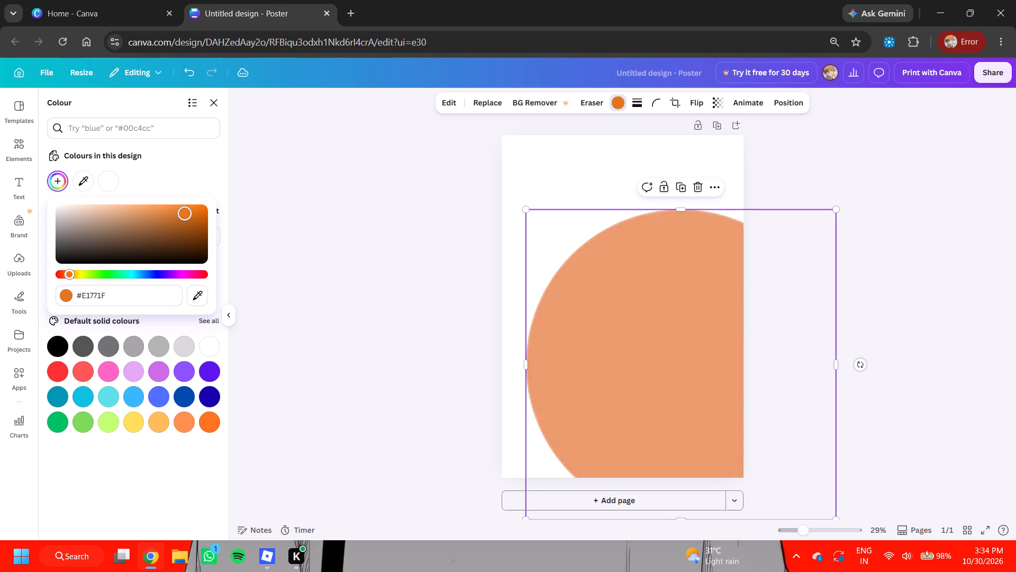
pyautogui.moveTo(186, 212); pyautogui.dragTo(185, 190)
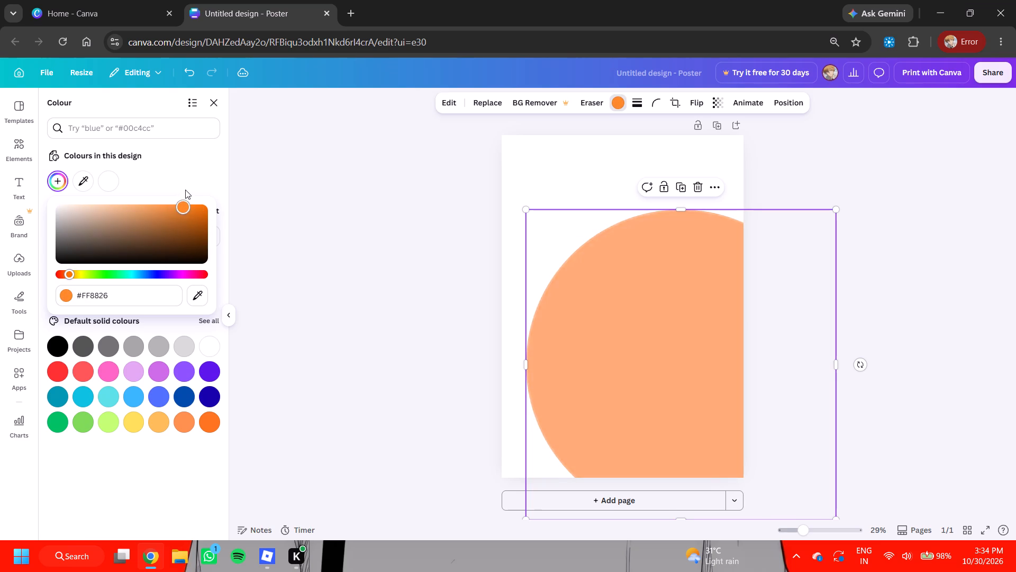
pyautogui.moveTo(185, 190); pyautogui.dragTo(199, 189)
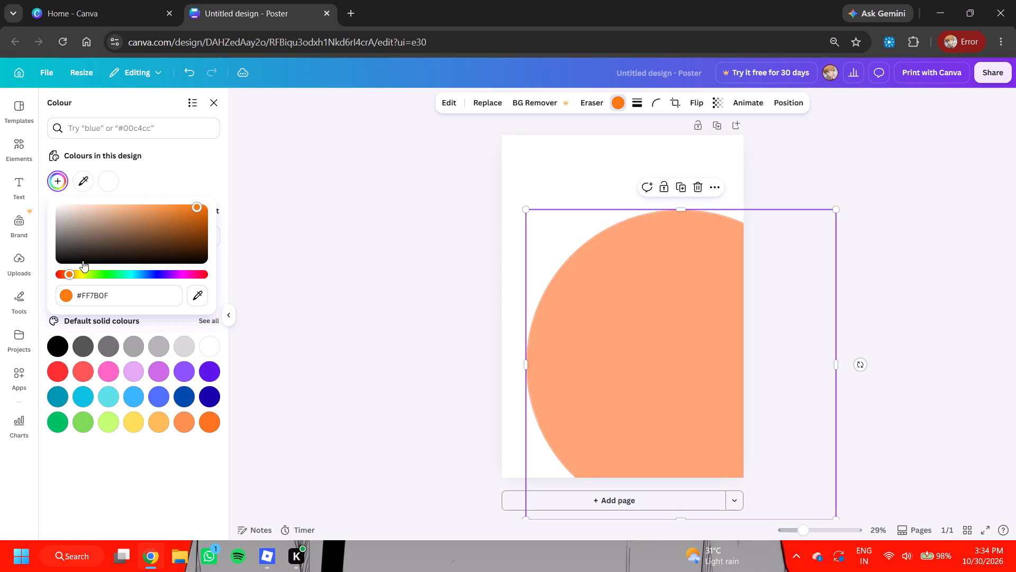
pyautogui.moveTo(69, 272); pyautogui.dragTo(74, 275)
pyautogui.click(354, 301)
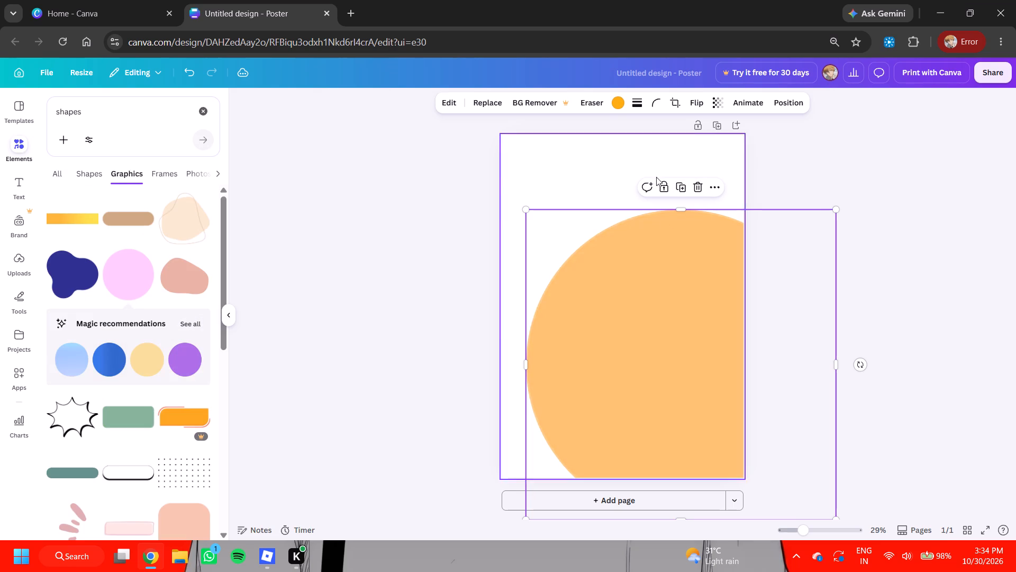
# Lock the large yellow-orange circle in place on the page.
pyautogui.click(664, 183)
pyautogui.click(358, 278)
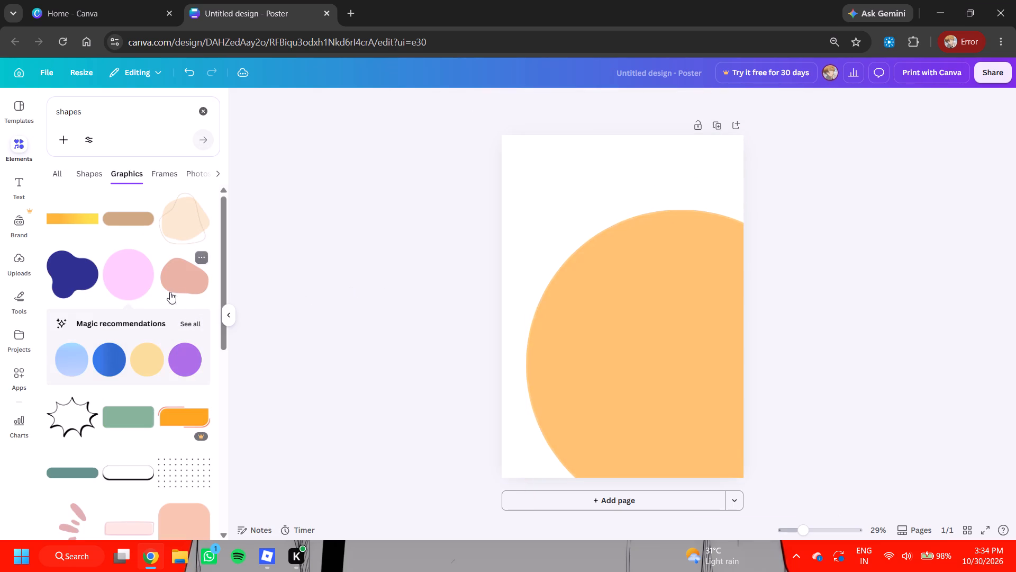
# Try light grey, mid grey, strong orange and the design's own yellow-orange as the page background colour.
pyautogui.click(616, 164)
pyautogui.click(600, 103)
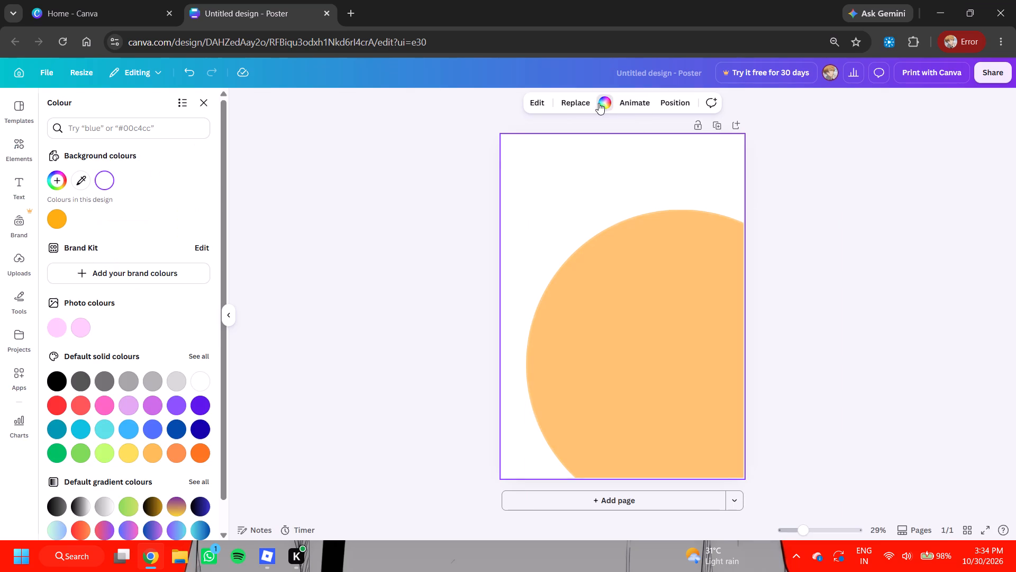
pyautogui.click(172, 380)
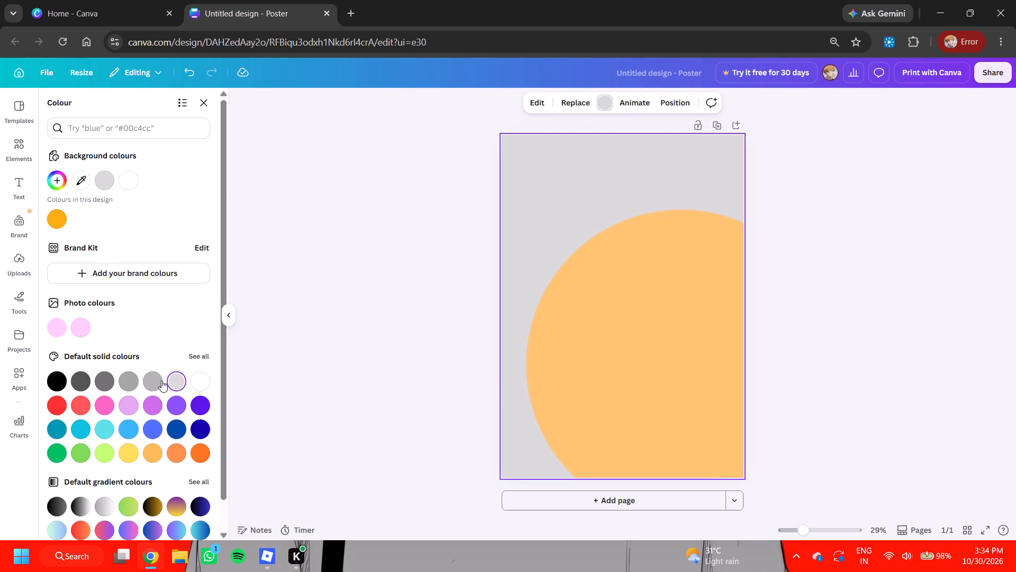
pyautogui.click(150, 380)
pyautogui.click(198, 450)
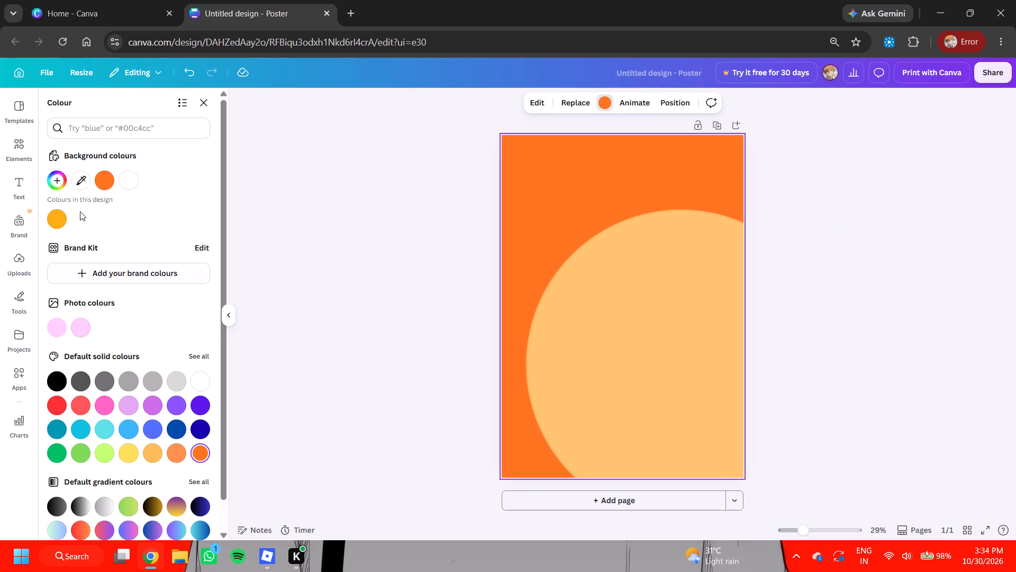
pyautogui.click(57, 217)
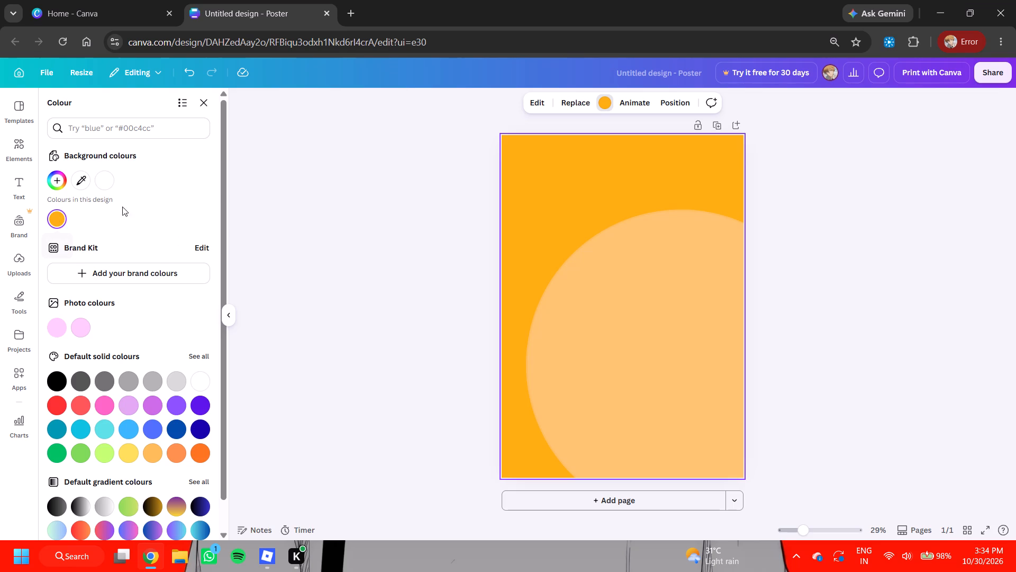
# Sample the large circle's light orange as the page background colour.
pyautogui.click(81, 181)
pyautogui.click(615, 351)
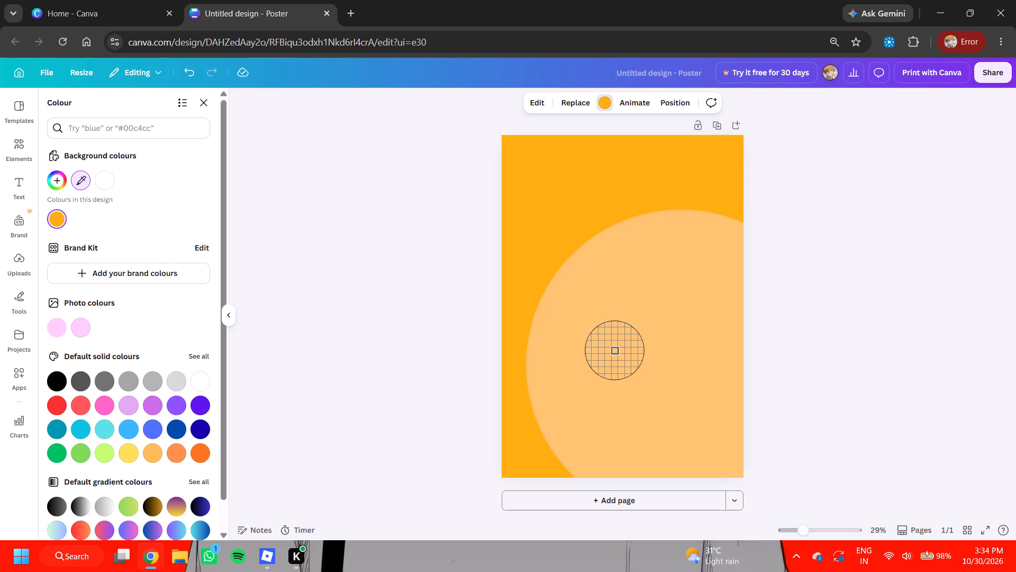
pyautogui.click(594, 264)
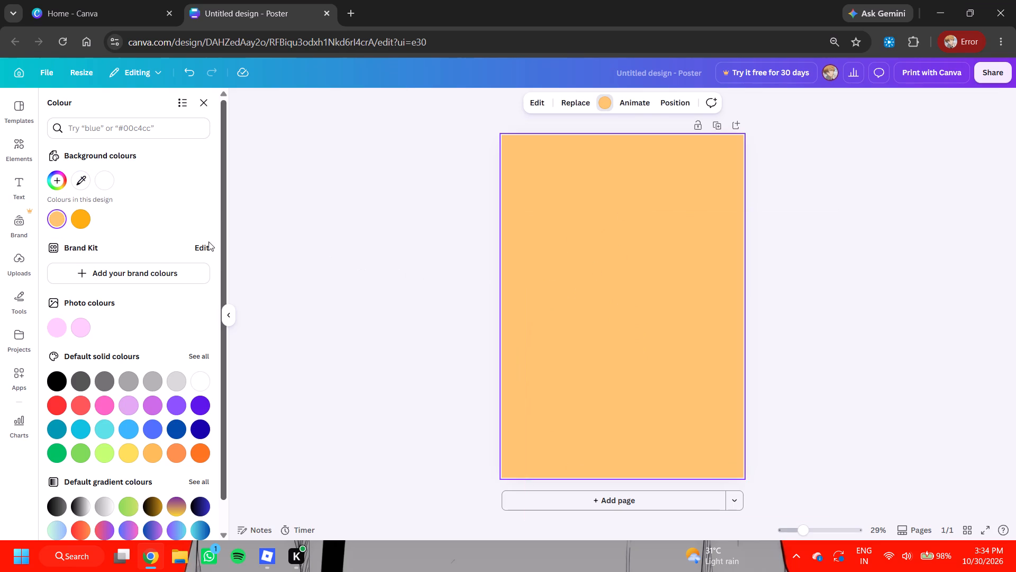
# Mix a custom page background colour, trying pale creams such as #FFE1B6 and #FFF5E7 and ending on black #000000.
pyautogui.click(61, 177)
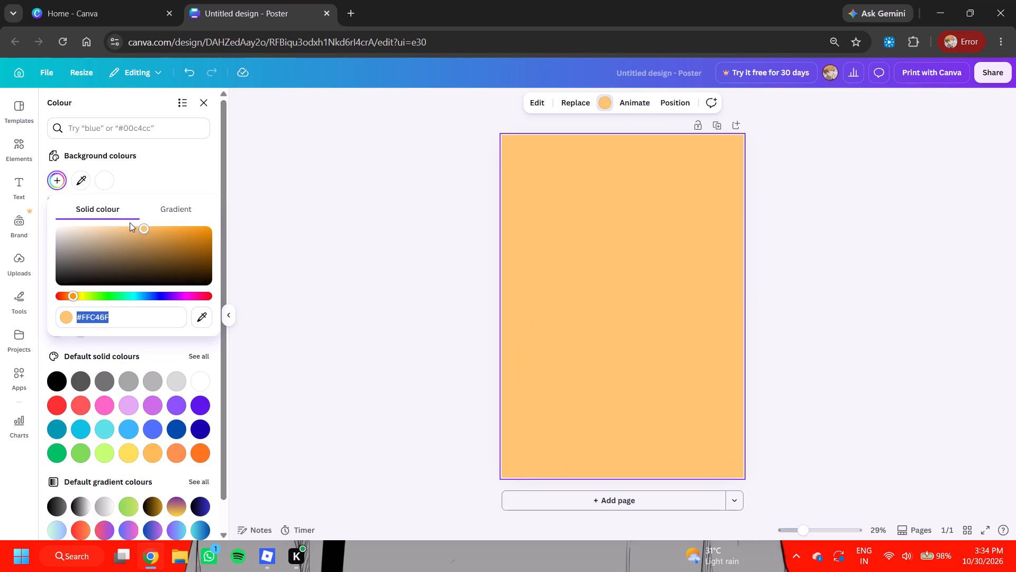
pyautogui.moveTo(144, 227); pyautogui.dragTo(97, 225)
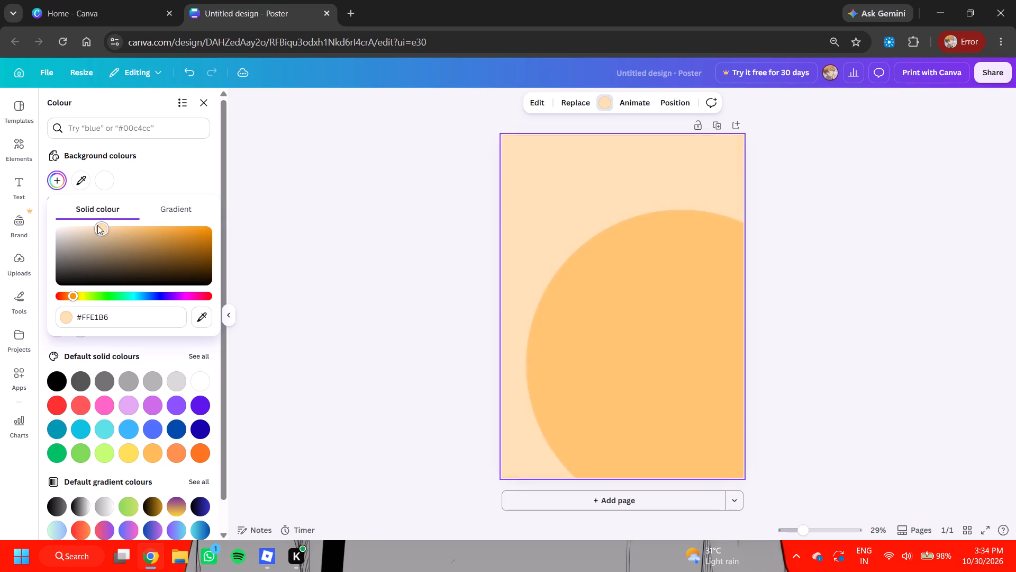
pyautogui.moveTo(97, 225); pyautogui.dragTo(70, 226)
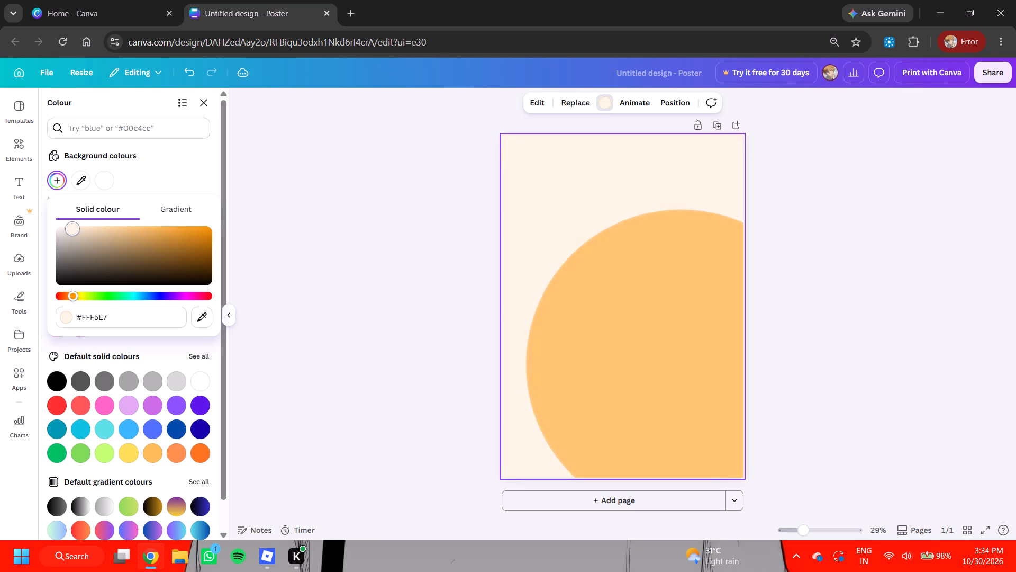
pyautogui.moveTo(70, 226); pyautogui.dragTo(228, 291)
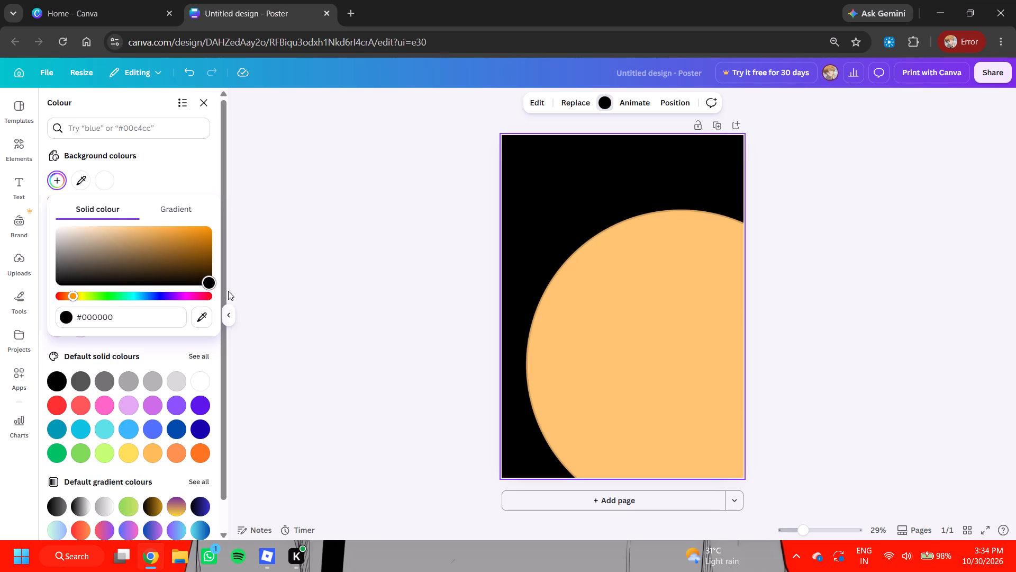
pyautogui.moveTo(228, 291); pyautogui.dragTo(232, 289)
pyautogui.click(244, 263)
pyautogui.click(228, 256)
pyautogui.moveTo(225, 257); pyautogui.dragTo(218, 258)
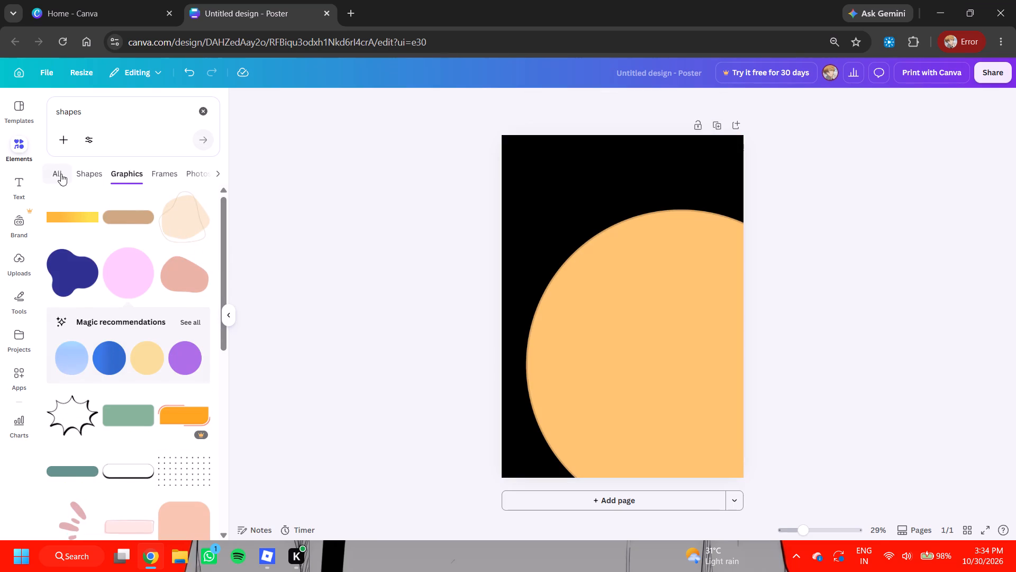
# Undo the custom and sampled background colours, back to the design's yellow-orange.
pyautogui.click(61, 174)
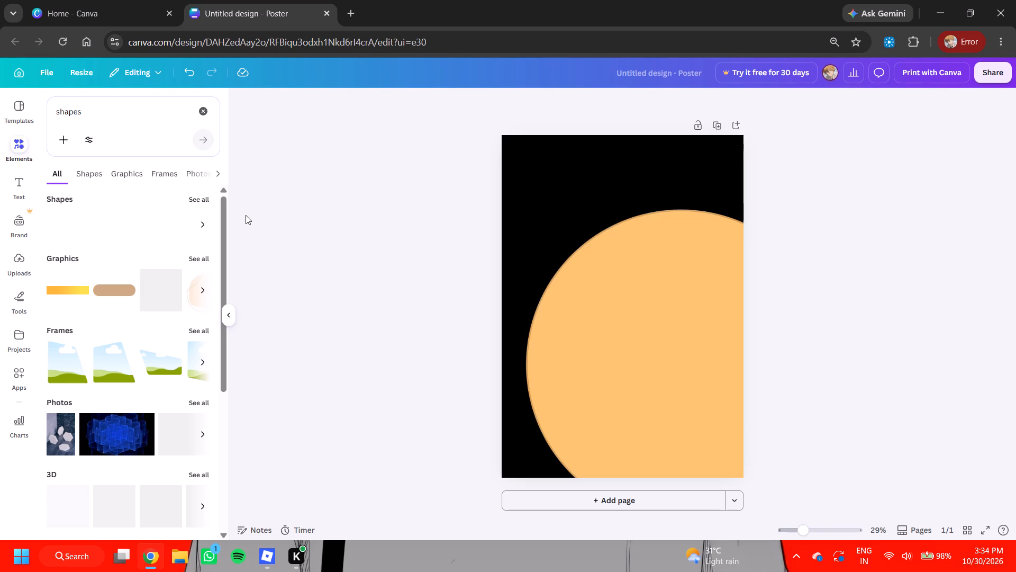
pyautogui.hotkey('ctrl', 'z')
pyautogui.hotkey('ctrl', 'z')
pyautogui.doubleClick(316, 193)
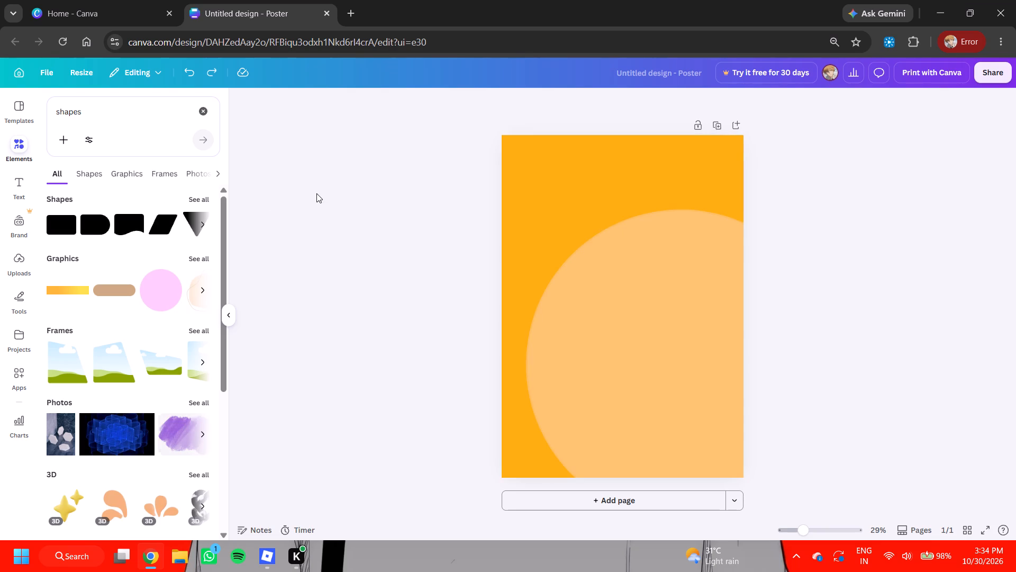
# Sample the large circle's light orange as the page background colour.
pyautogui.click(568, 183)
pyautogui.click(607, 99)
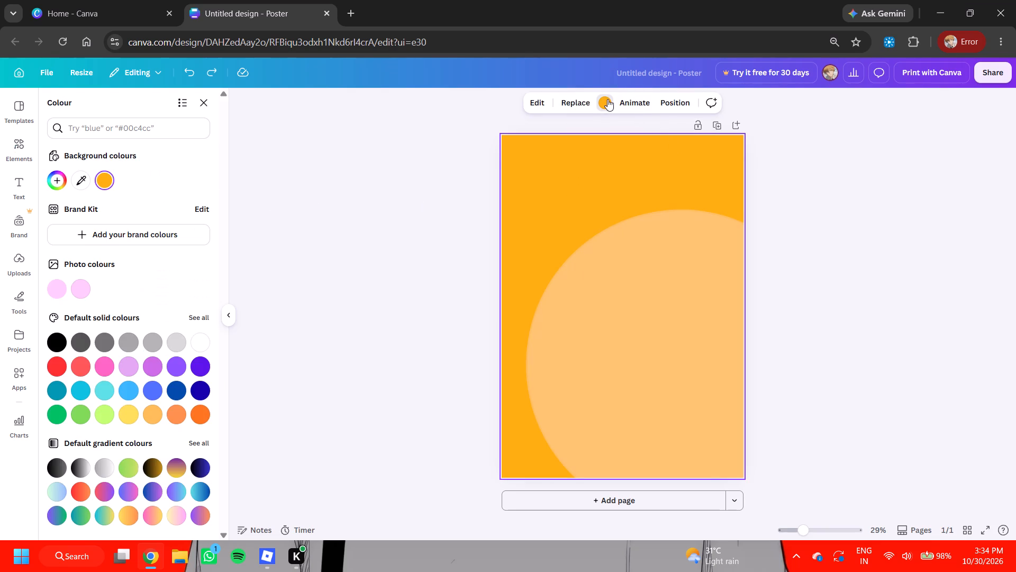
pyautogui.click(75, 183)
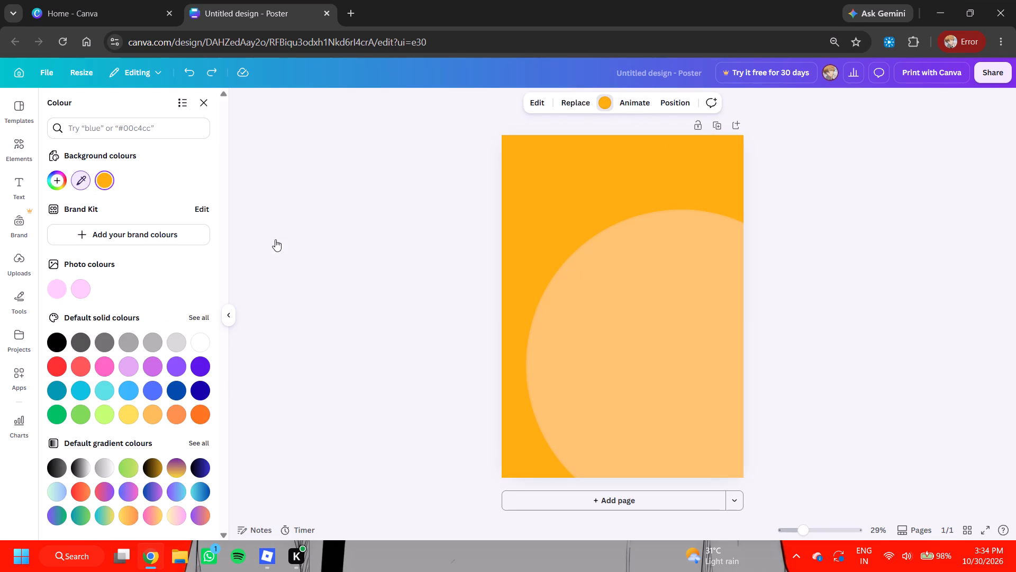
pyautogui.click(628, 321)
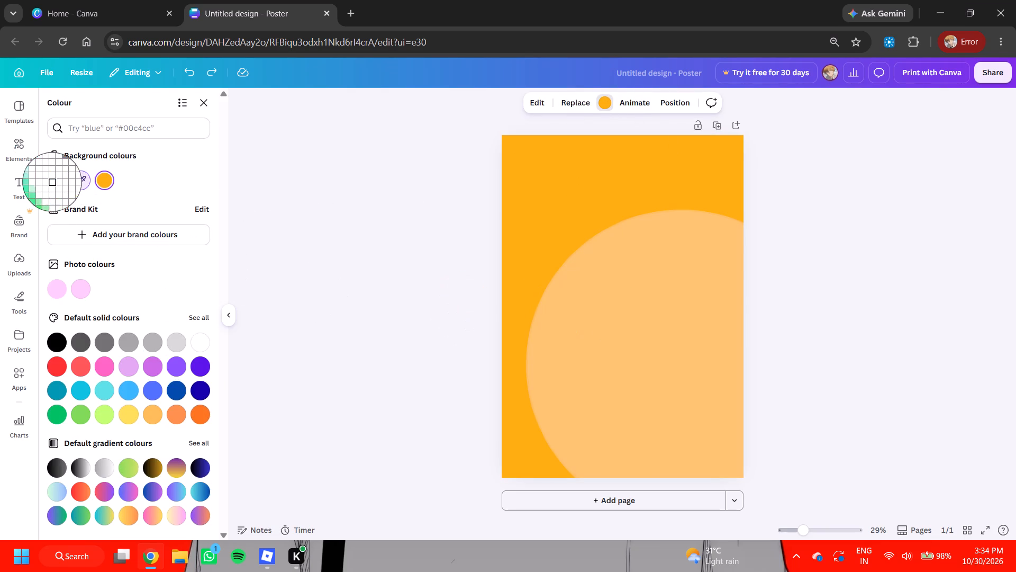
pyautogui.tripleClick(687, 276)
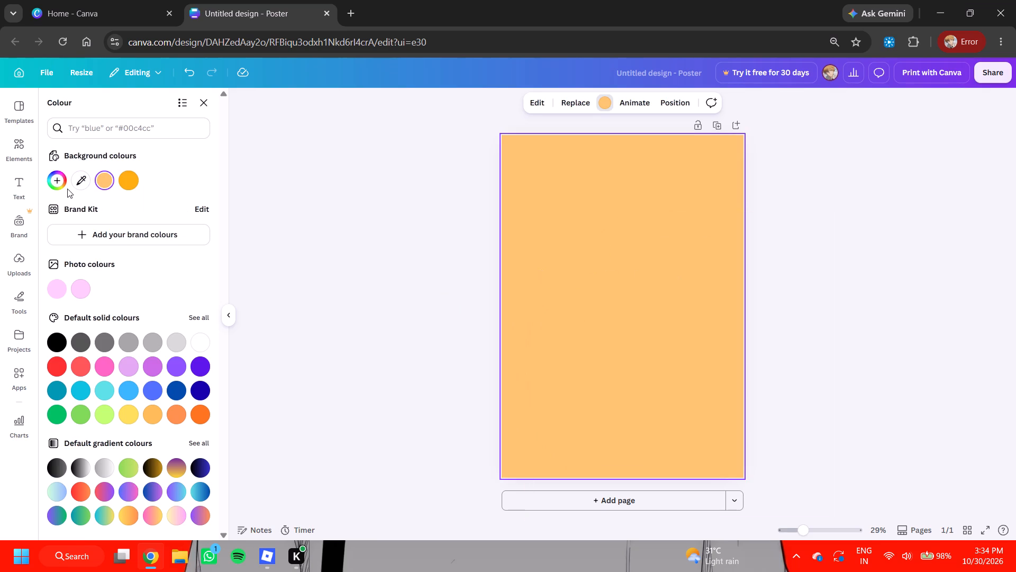
pyautogui.click(605, 157)
pyautogui.click(592, 140)
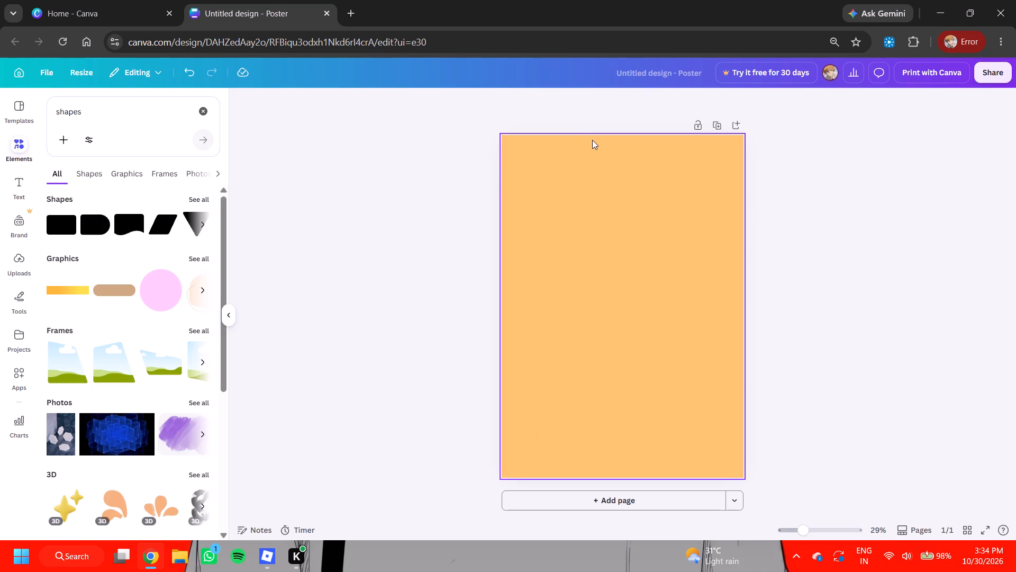
# Mix a custom pale cream page background from the sampled orange by adjusting its saturation and brightness.
pyautogui.click(602, 103)
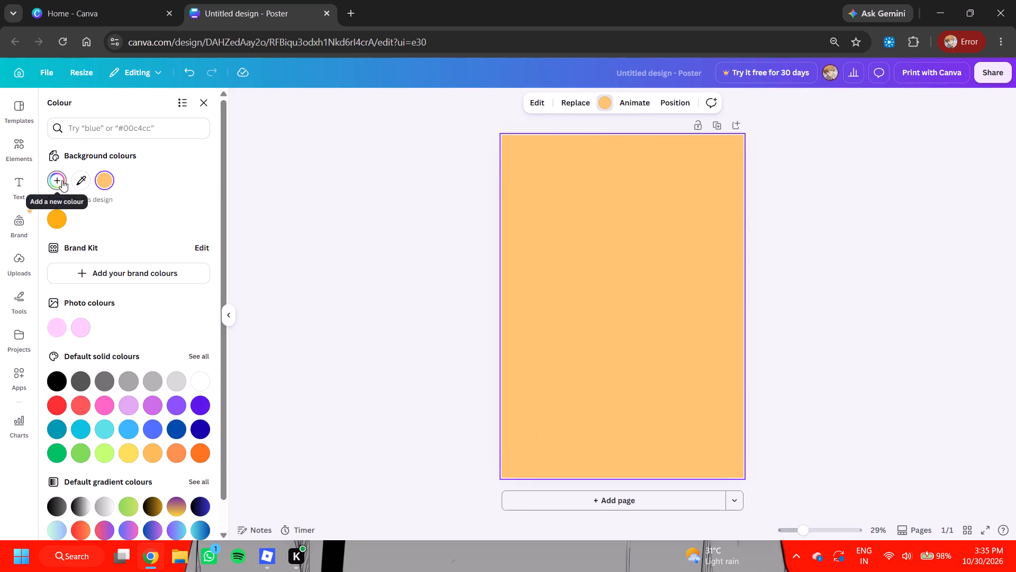
pyautogui.click(62, 180)
pyautogui.moveTo(148, 229); pyautogui.dragTo(215, 230)
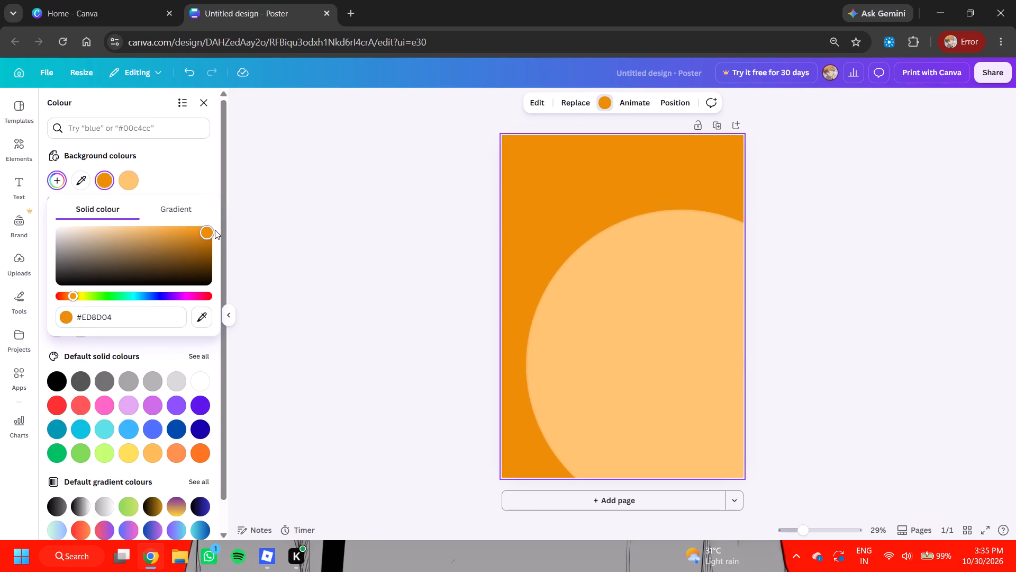
pyautogui.moveTo(215, 230); pyautogui.dragTo(218, 239)
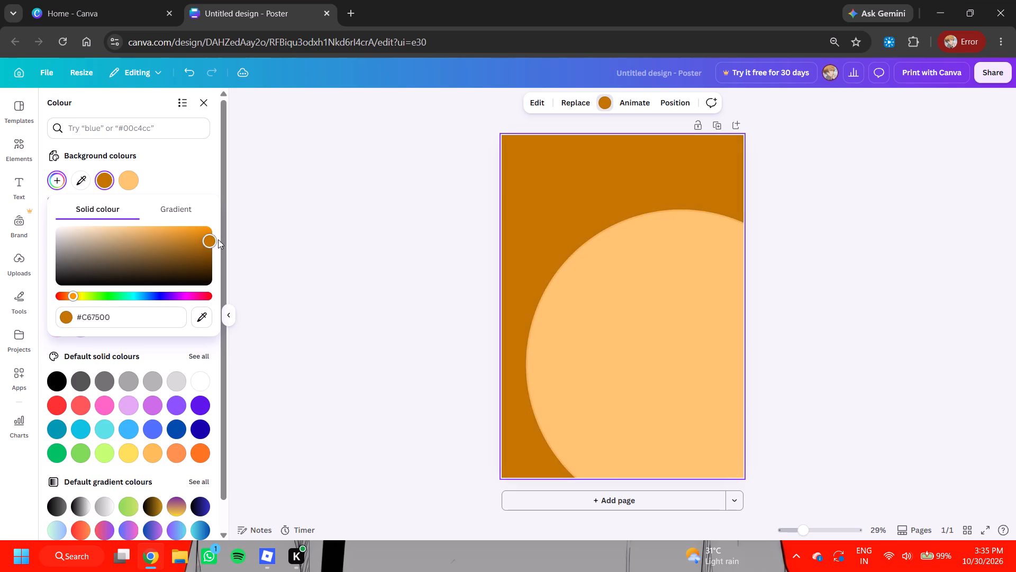
pyautogui.moveTo(218, 239); pyautogui.dragTo(80, 233)
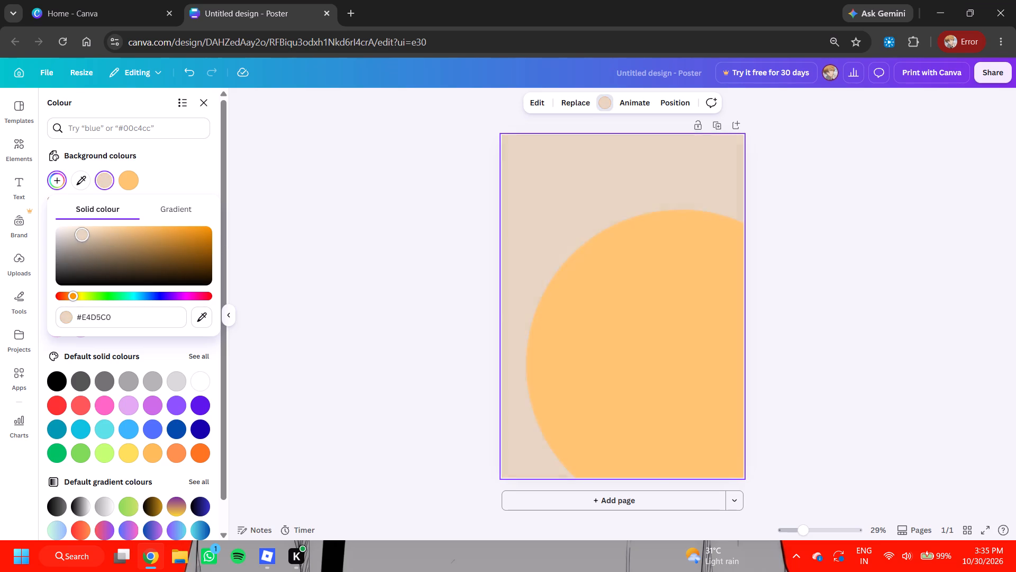
pyautogui.moveTo(80, 233); pyautogui.dragTo(78, 225)
pyautogui.click(423, 219)
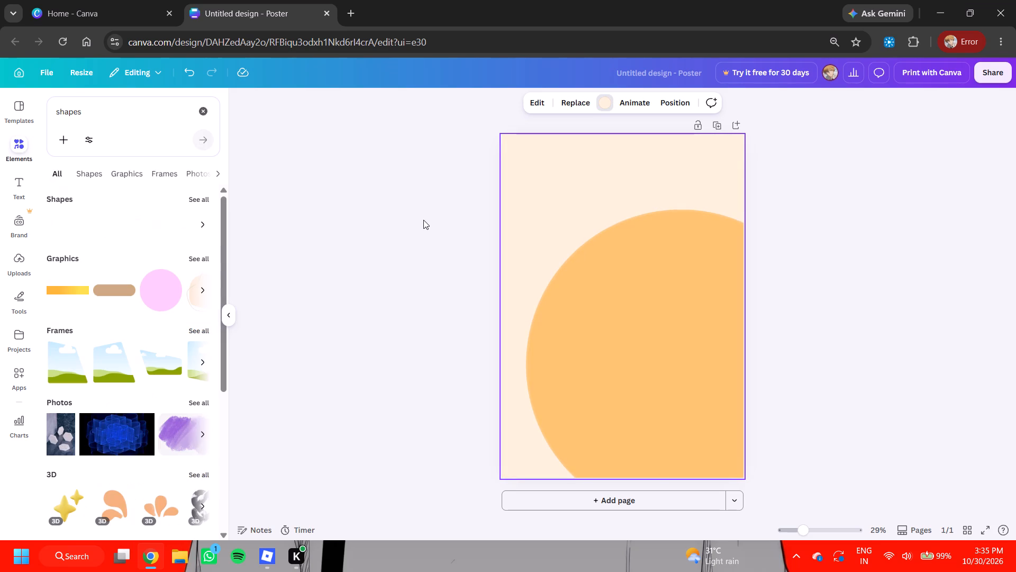
pyautogui.moveTo(411, 269); pyautogui.dragTo(404, 270)
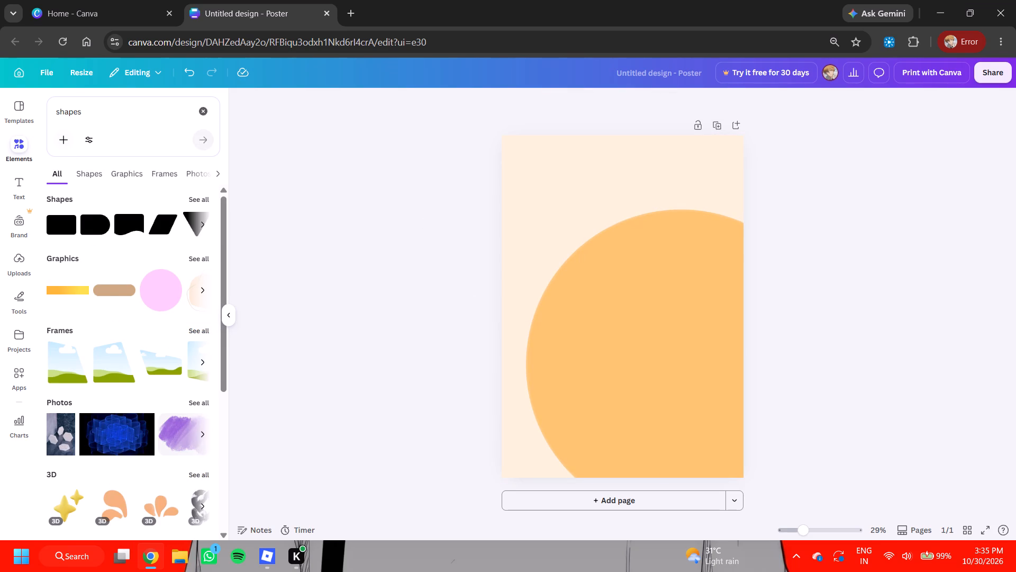
# Find the three traditional dancers illustration among "festival" graphics and place it in the page's bottom-right corner over the circle.
pyautogui.moveTo(104, 109); pyautogui.dragTo(48, 111)
pyautogui.press('BackSpace')
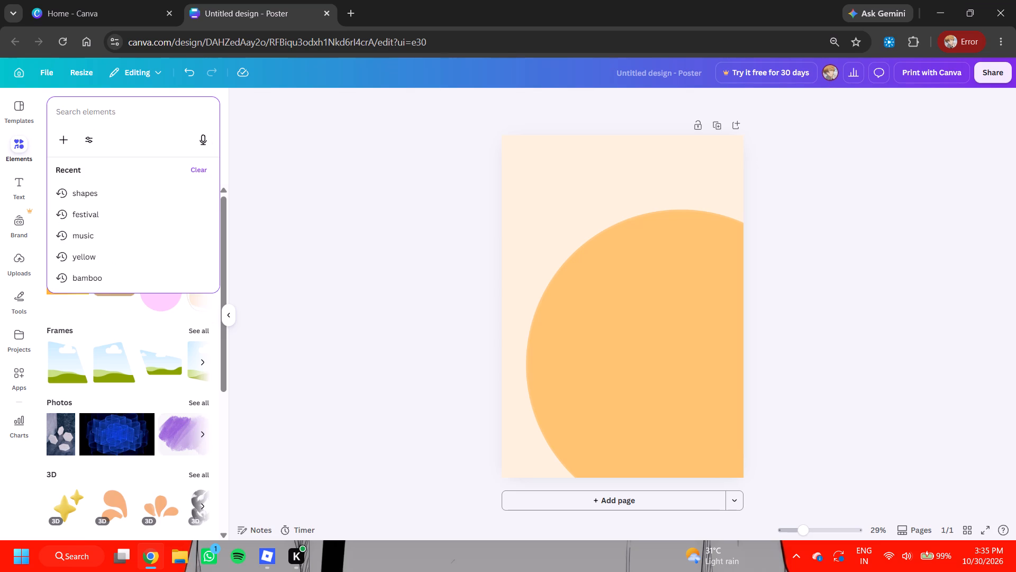
pyautogui.write('festival')
pyautogui.press('Return')
pyautogui.scroll(-1, 144, 203)
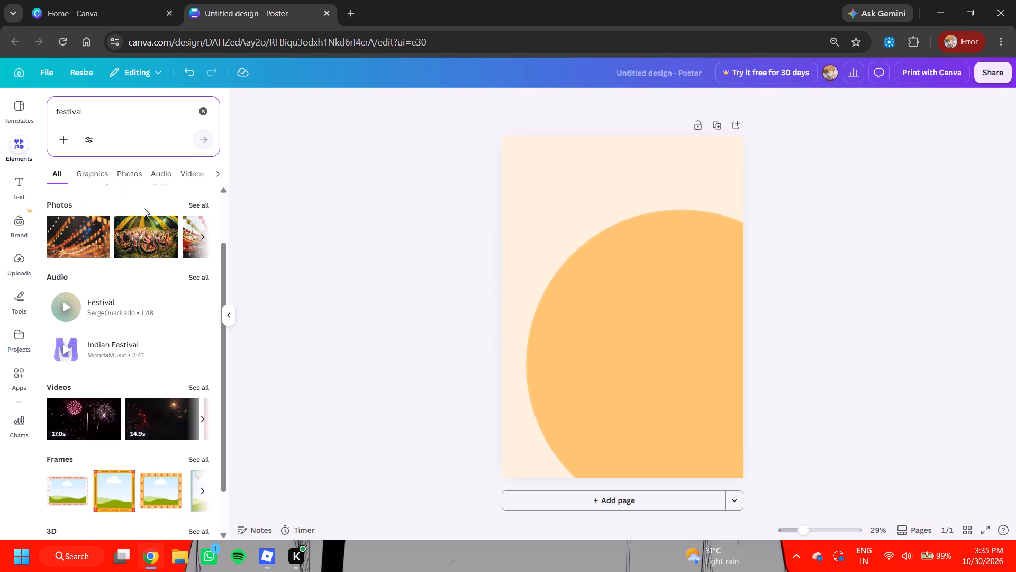
pyautogui.doubleClick(84, 173)
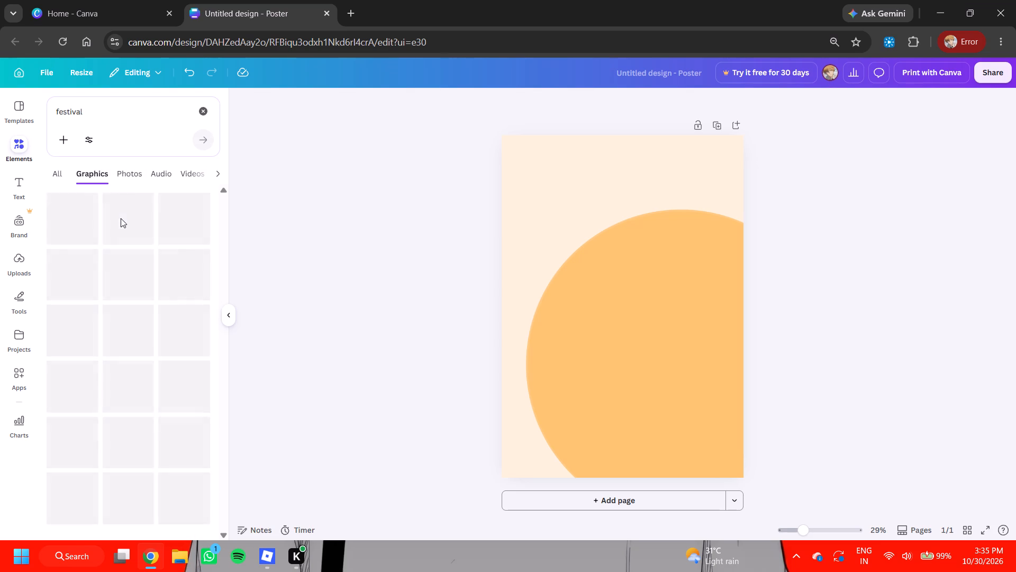
pyautogui.scroll(-7, 114, 269)
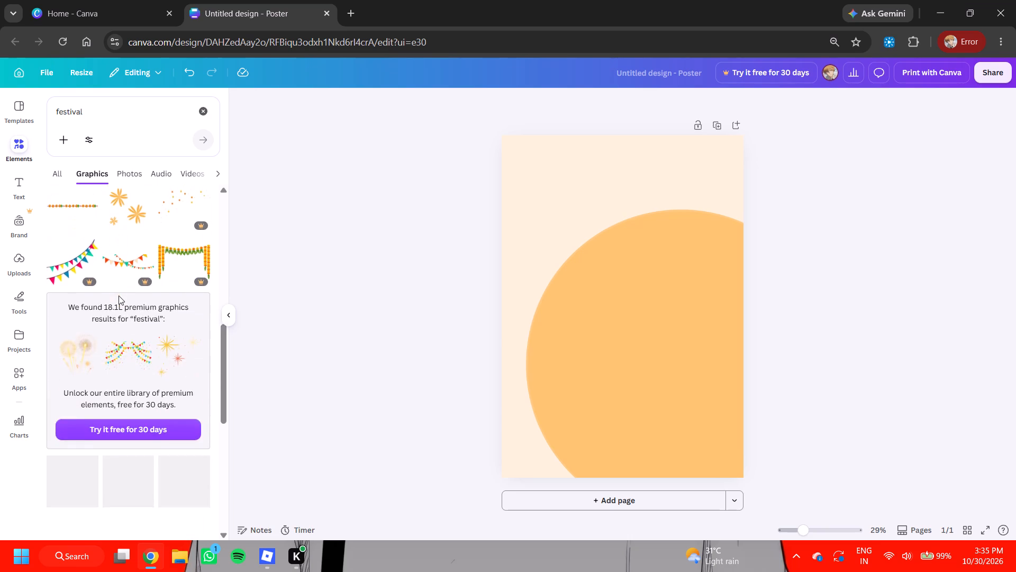
pyautogui.scroll(-3, 119, 296)
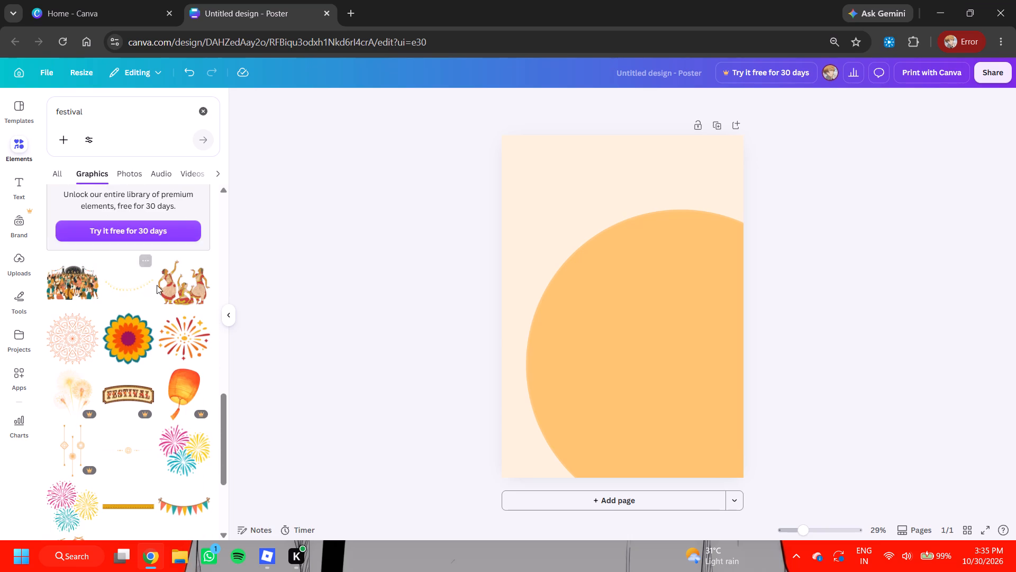
pyautogui.click(164, 286)
pyautogui.moveTo(628, 294); pyautogui.dragTo(675, 415)
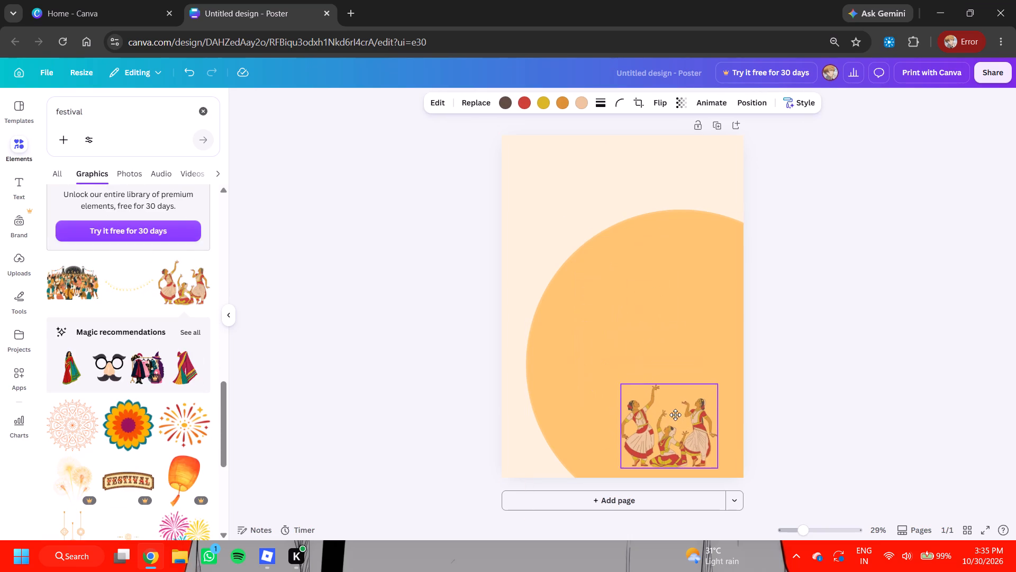
pyautogui.moveTo(675, 415); pyautogui.dragTo(700, 428)
pyautogui.click(702, 433)
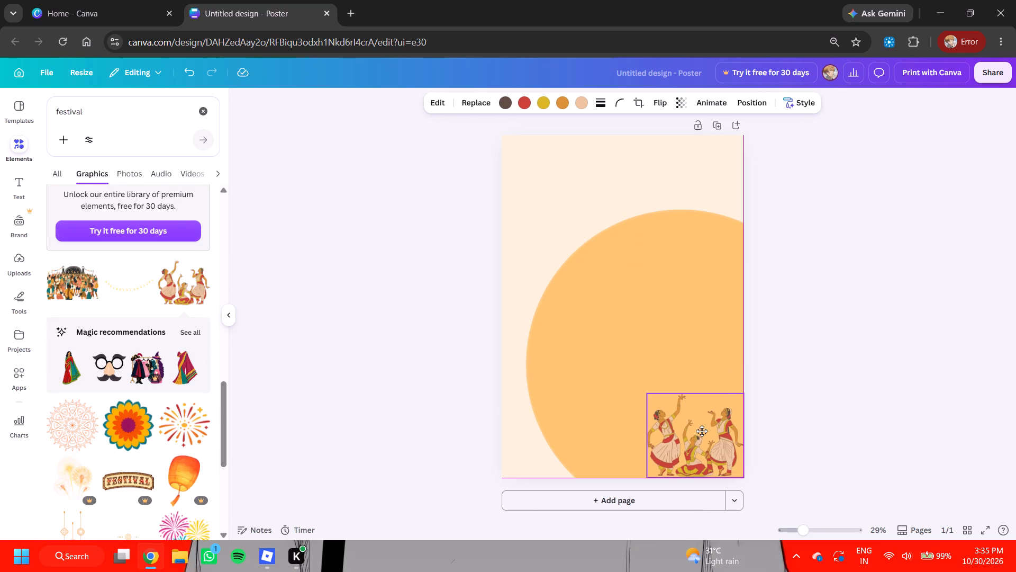
pyautogui.click(818, 418)
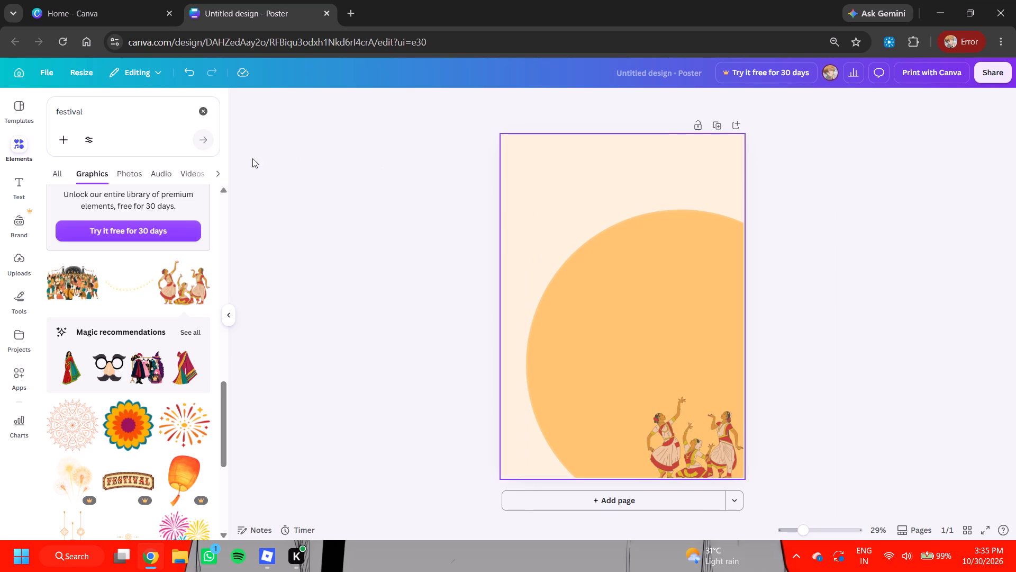
# Find the orange marigold among "diwali" graphics, shrink and rotate it, and place it in the page's bottom-left corner.
pyautogui.moveTo(97, 110); pyautogui.dragTo(53, 114)
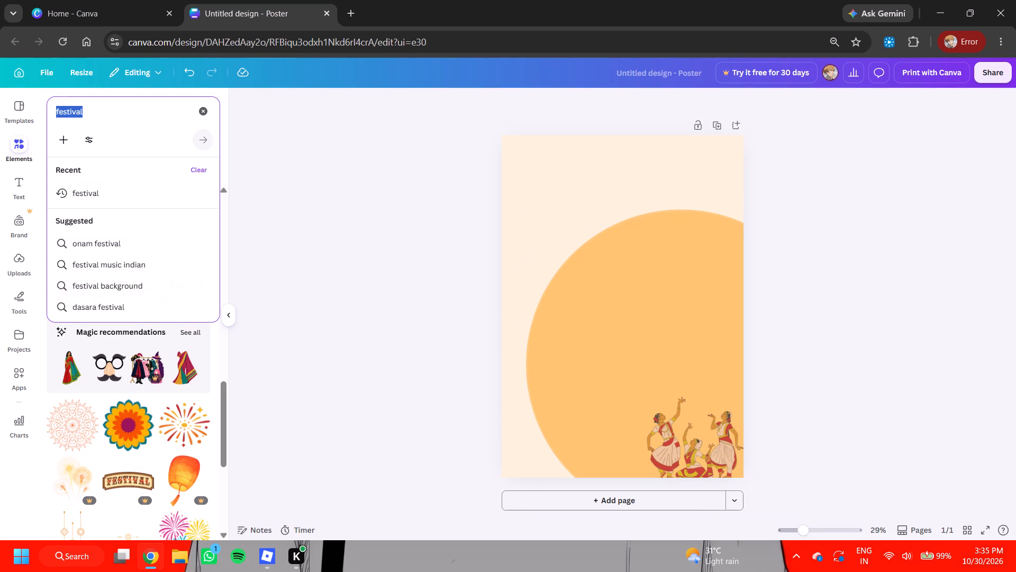
pyautogui.press('BackSpace')
pyautogui.write('diwali')
pyautogui.press('Return')
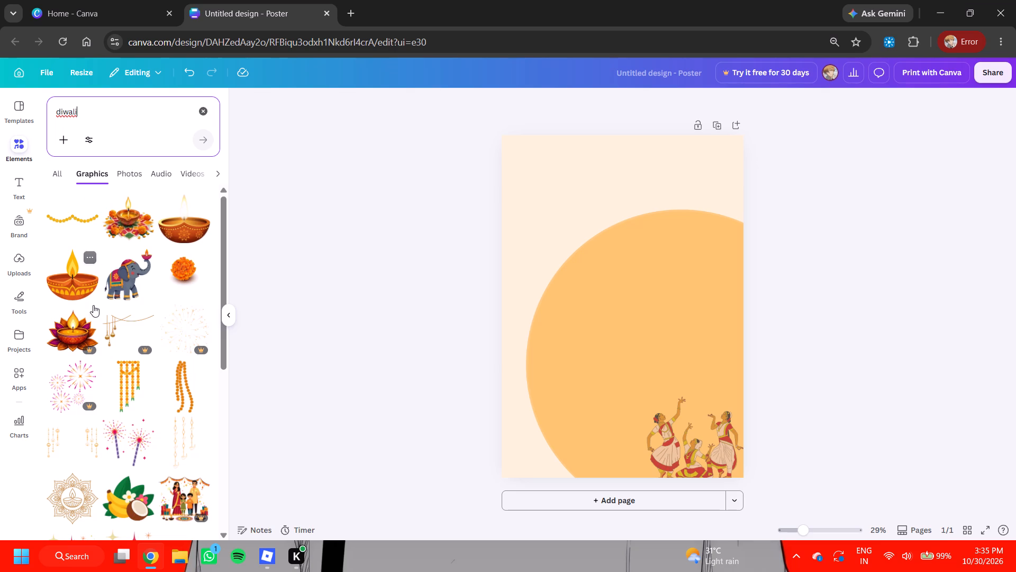
pyautogui.click(191, 264)
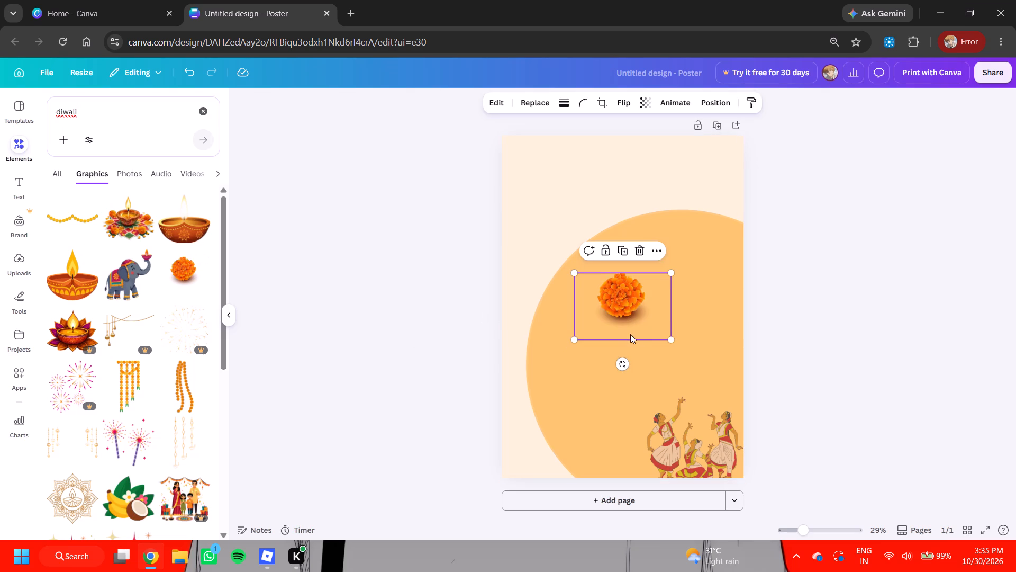
pyautogui.moveTo(672, 339); pyautogui.dragTo(659, 332)
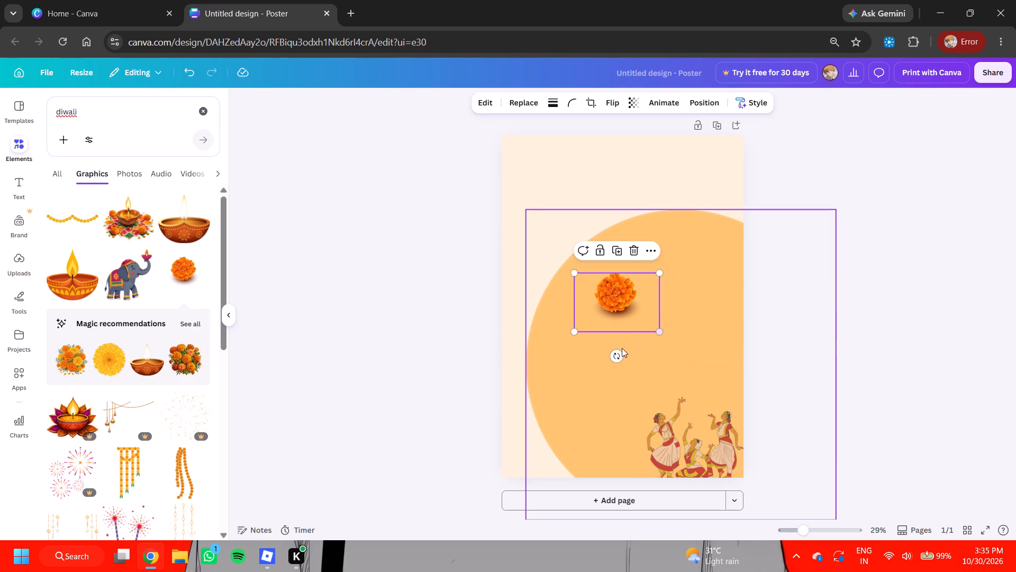
pyautogui.click(604, 358)
pyautogui.click(624, 302)
pyautogui.moveTo(617, 355); pyautogui.dragTo(585, 323)
pyautogui.moveTo(624, 294); pyautogui.dragTo(523, 458)
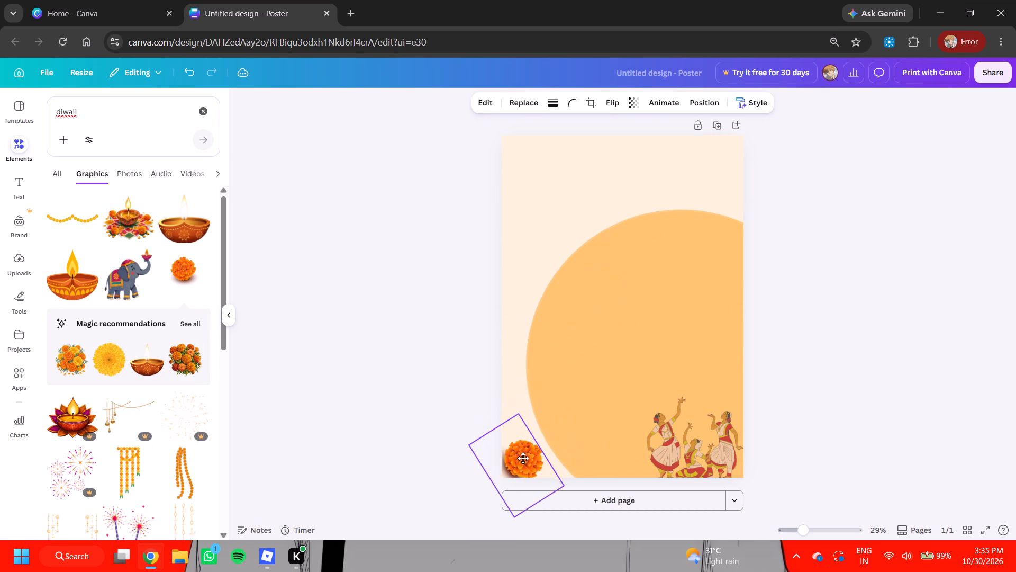
pyautogui.moveTo(523, 458); pyautogui.dragTo(516, 462)
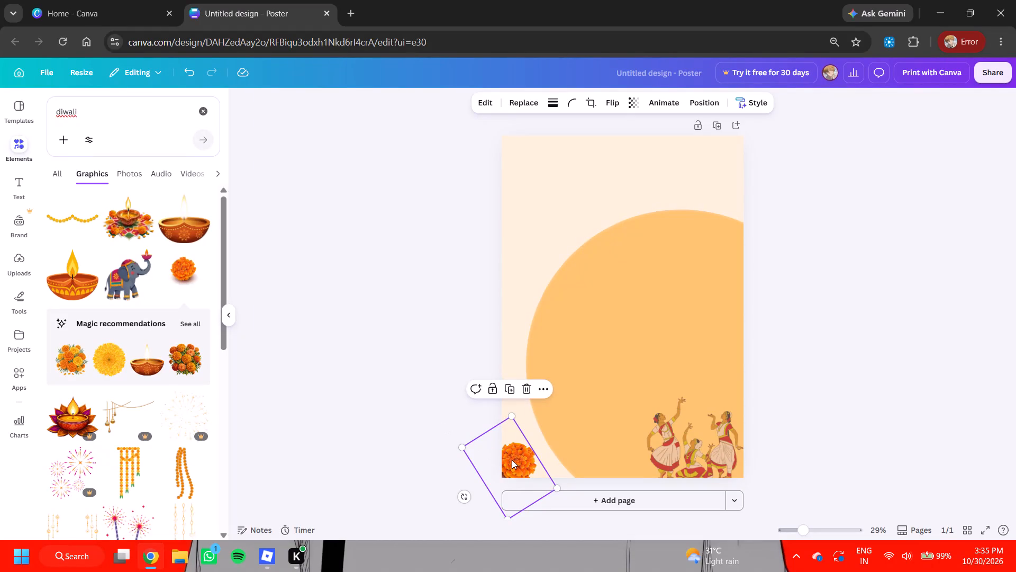
pyautogui.moveTo(512, 460); pyautogui.dragTo(516, 456)
pyautogui.click(450, 405)
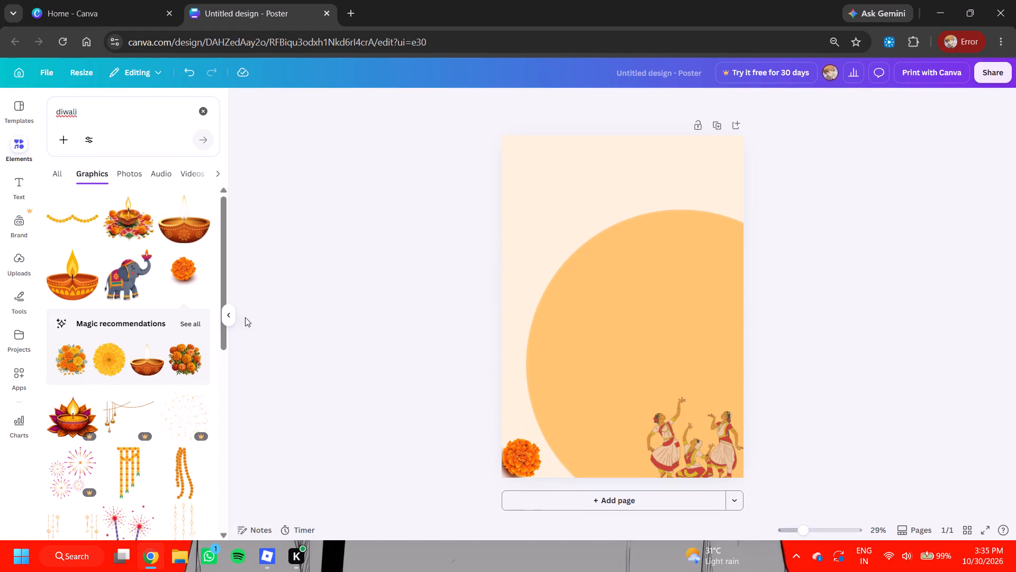
# Add the red "Coming Soon Stay Tuned" text combination to the page.
pyautogui.click(13, 184)
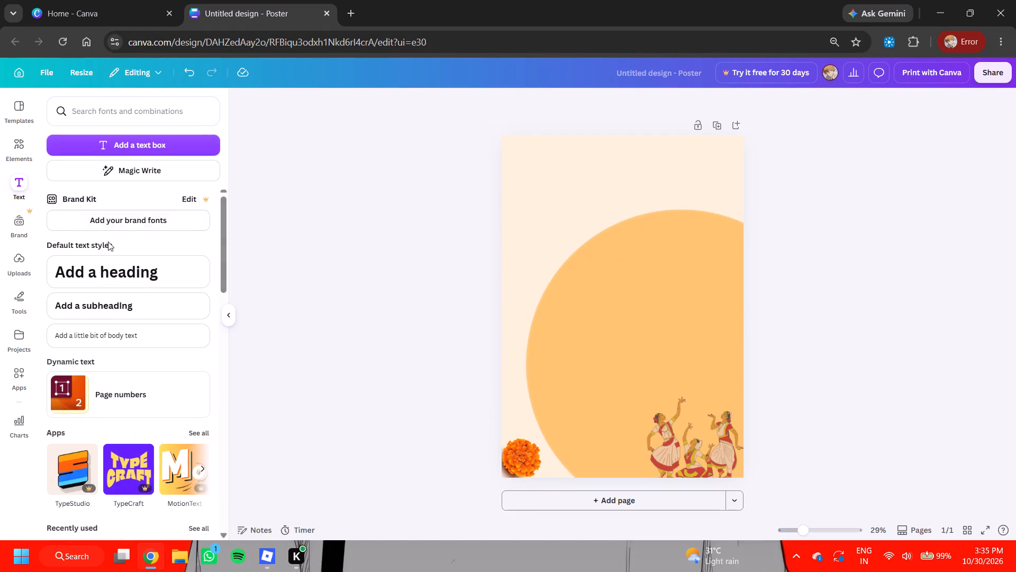
pyautogui.scroll(-13, 111, 264)
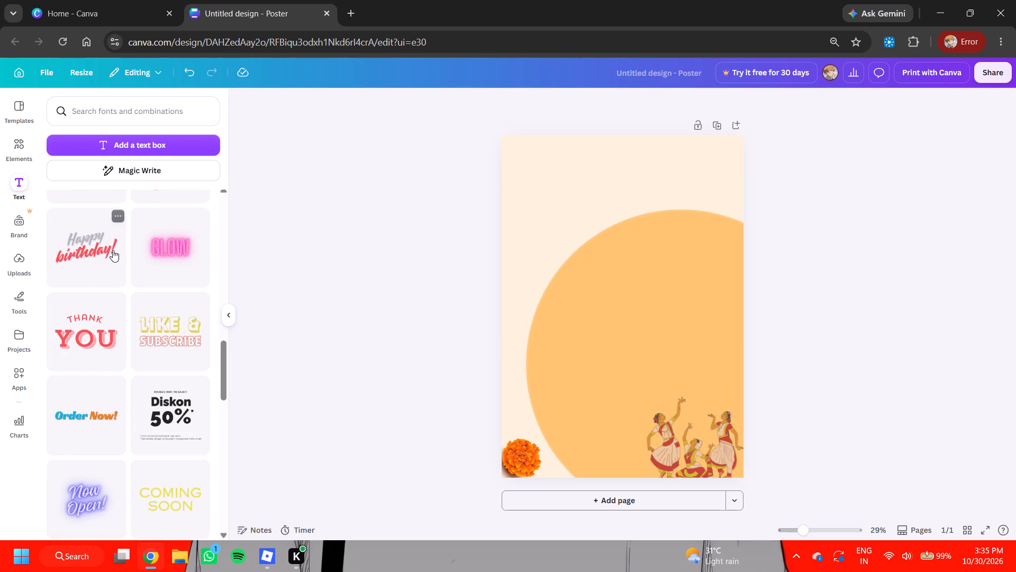
pyautogui.scroll(-5, 113, 249)
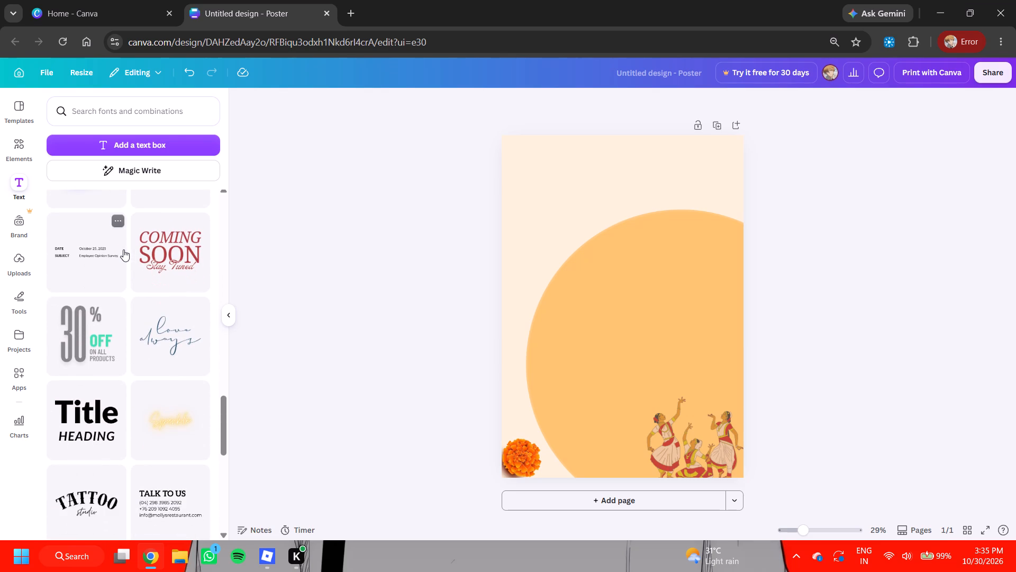
pyautogui.click(159, 249)
# Change the two large title lines to "happy" and "diwali", widening the second text box so its word fits on one line.
pyautogui.click(604, 269)
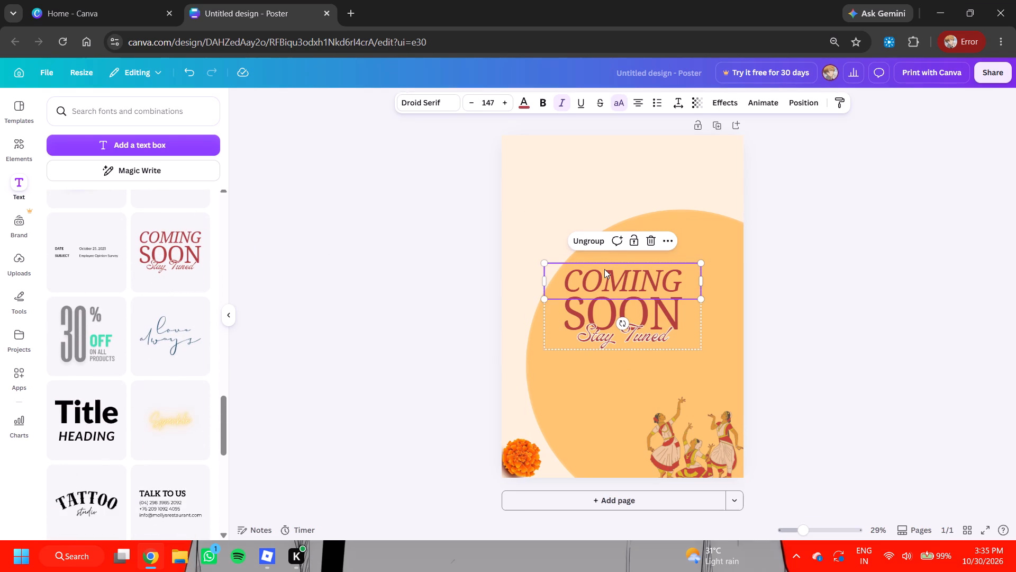
pyautogui.doubleClick(604, 272)
pyautogui.write('happy')
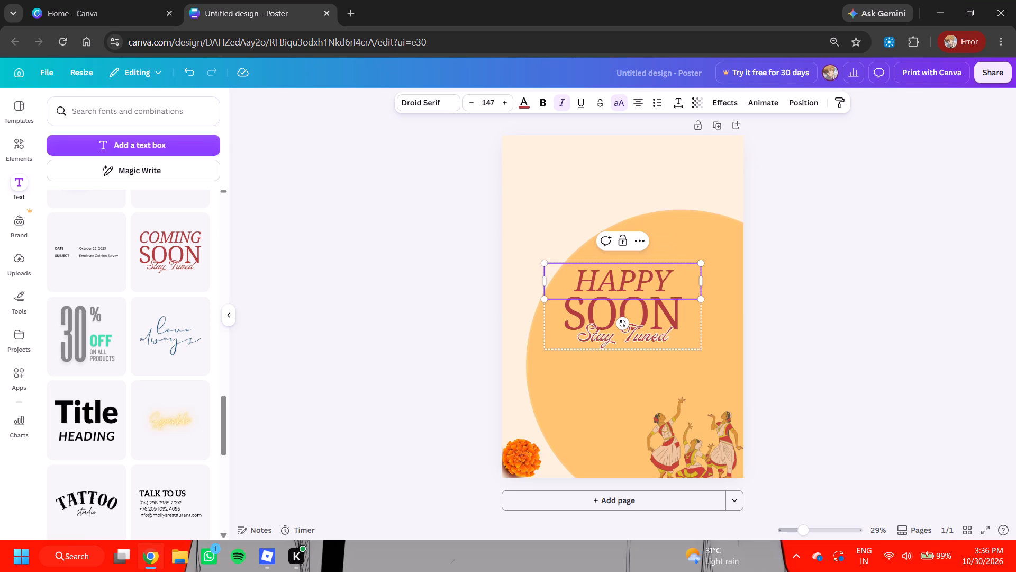
pyautogui.tripleClick(593, 311)
pyautogui.click(593, 311)
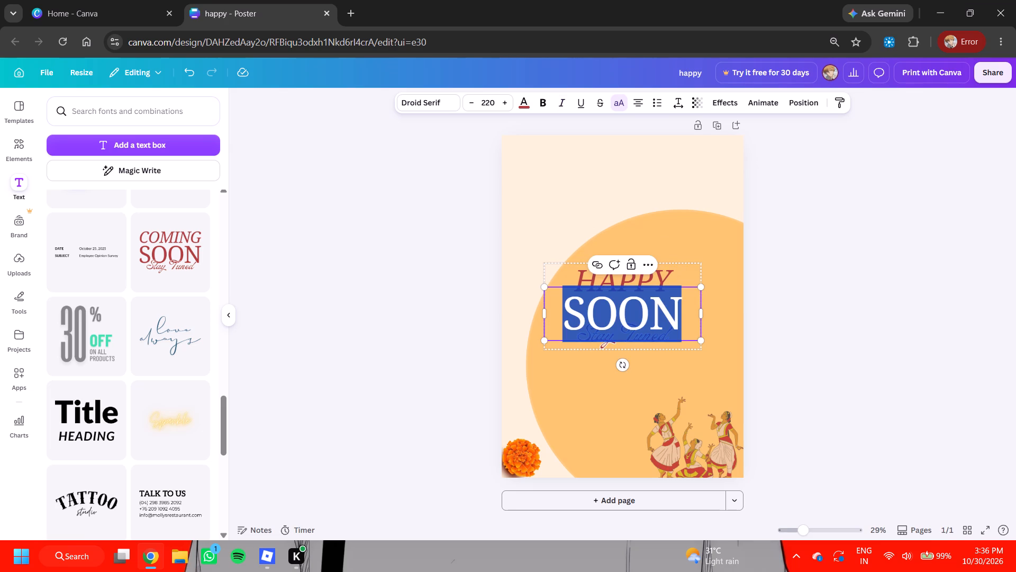
pyautogui.write('diwali')
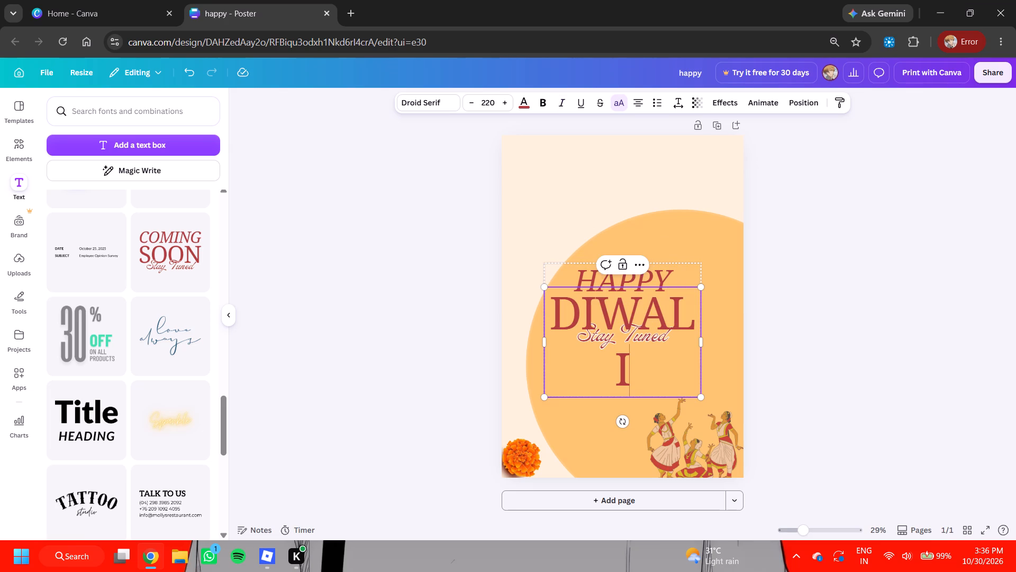
pyautogui.moveTo(702, 345); pyautogui.dragTo(714, 340)
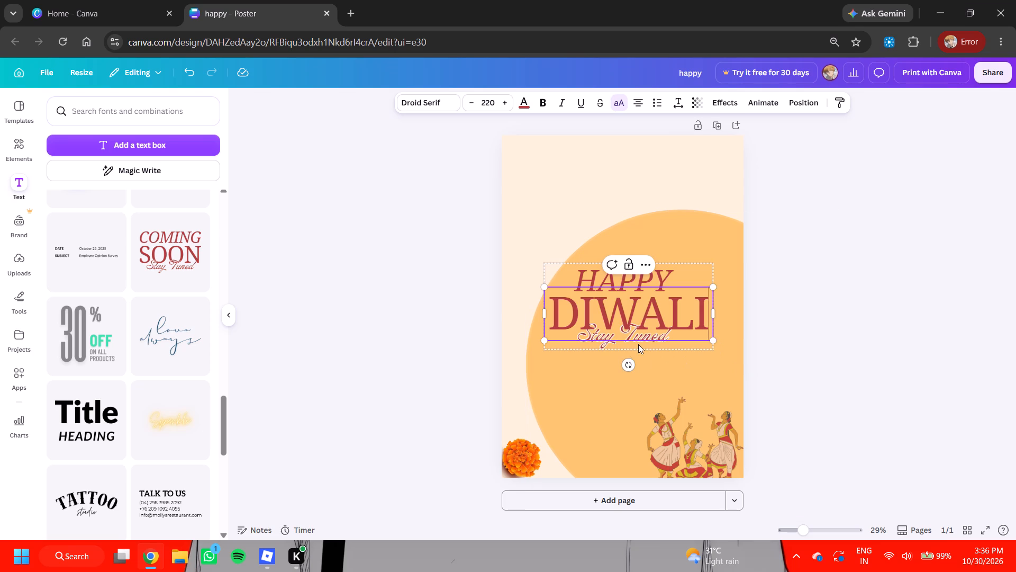
# Replace the script tagline "Stay Tuned" with "festival of lioghts".
pyautogui.doubleClick(638, 344)
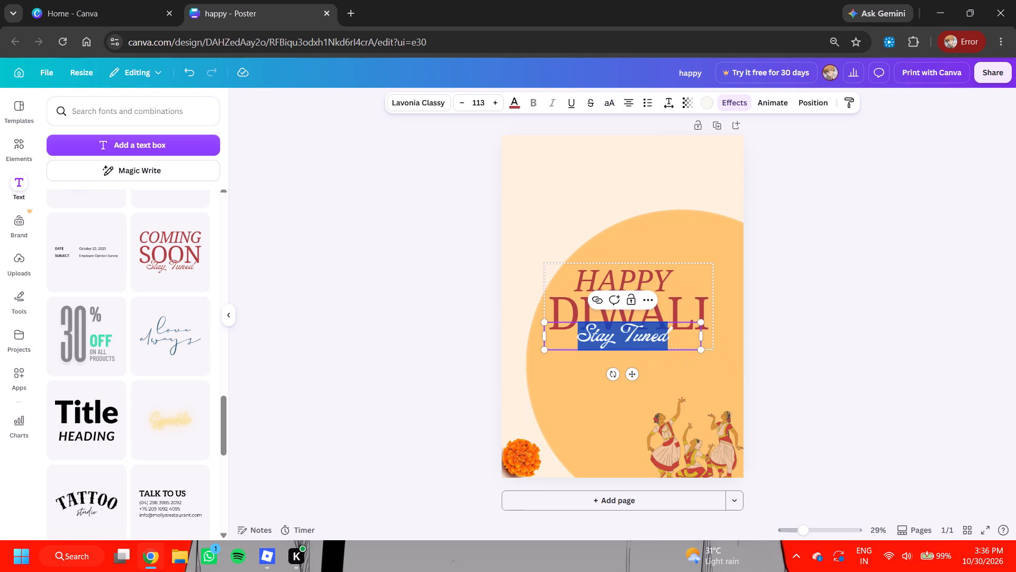
pyautogui.write('fes')
pyautogui.write('tival of lioghts')
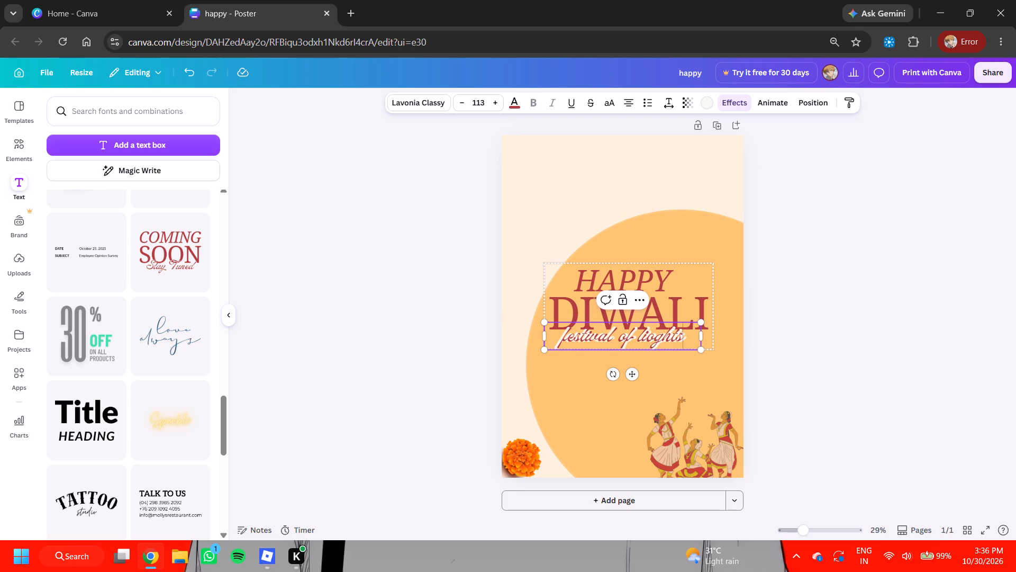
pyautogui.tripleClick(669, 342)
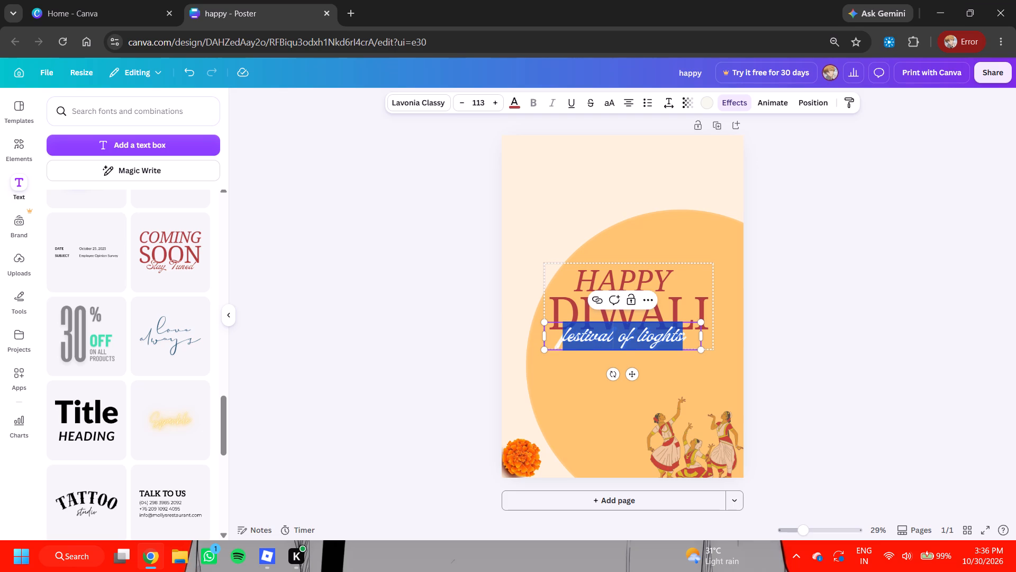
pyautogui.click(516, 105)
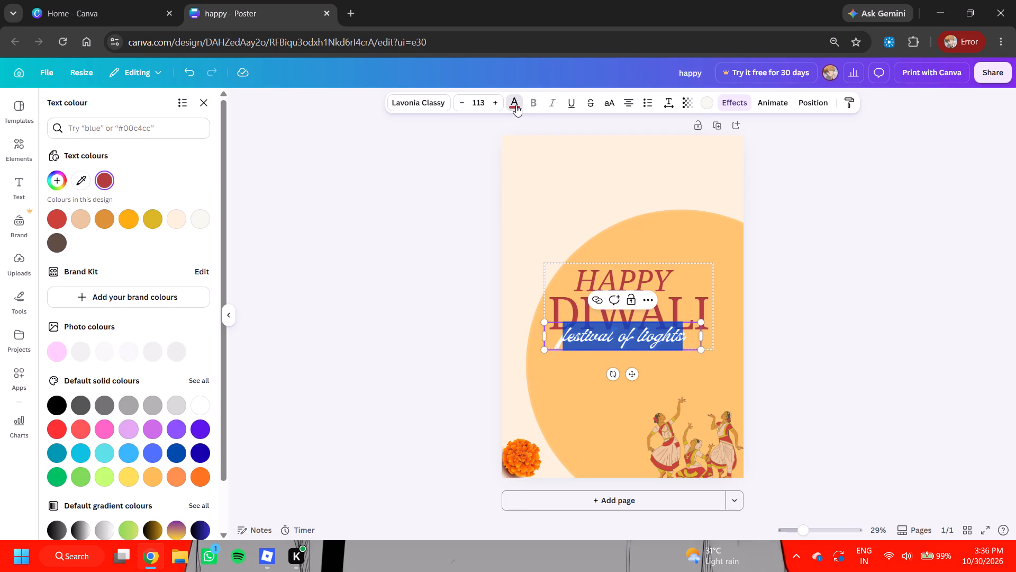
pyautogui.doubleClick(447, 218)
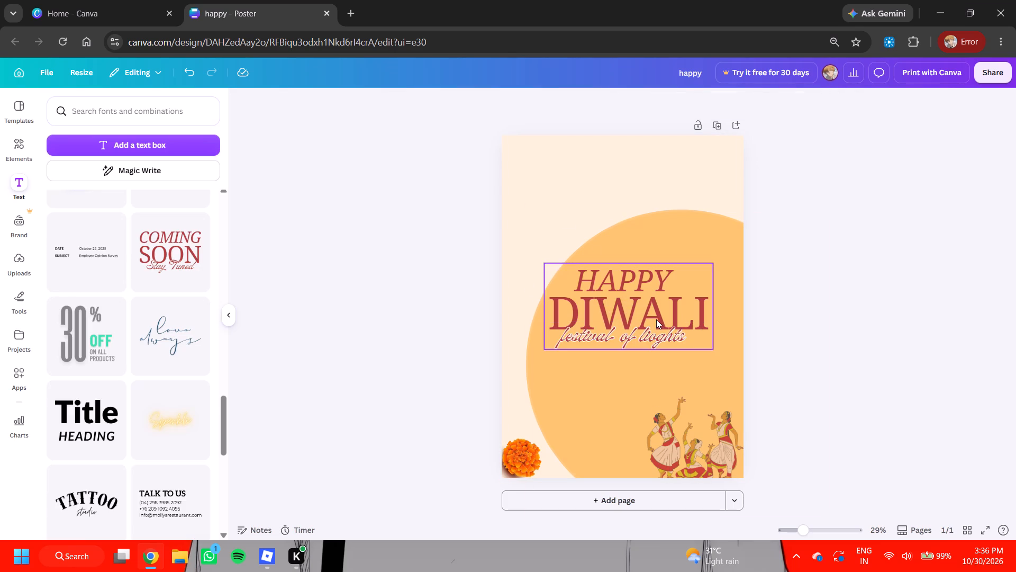
# Shrink the Happy Diwali text group and place it in the page's upper right, overlapping the circle's top edge.
pyautogui.moveTo(657, 315); pyautogui.dragTo(620, 200)
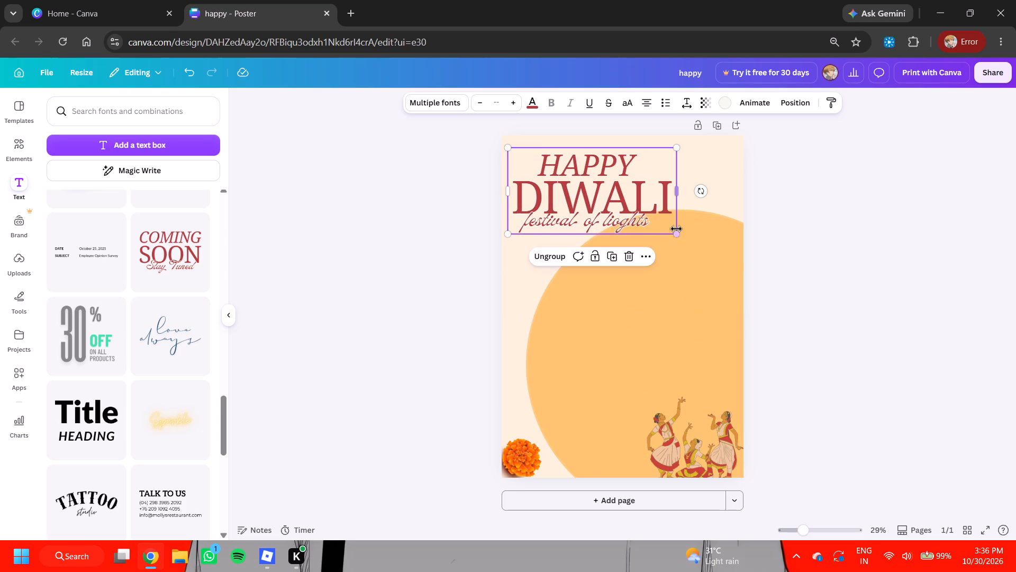
pyautogui.moveTo(676, 231); pyautogui.dragTo(607, 187)
pyautogui.moveTo(560, 171); pyautogui.dragTo(568, 175)
pyautogui.moveTo(570, 177); pyautogui.dragTo(580, 184)
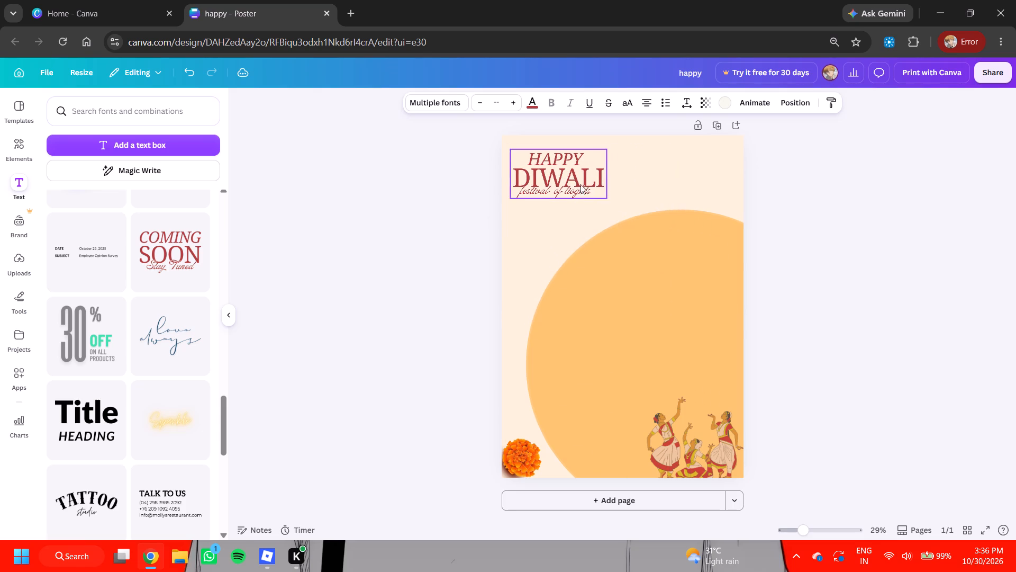
pyautogui.moveTo(580, 184); pyautogui.dragTo(634, 215)
pyautogui.moveTo(570, 172); pyautogui.dragTo(594, 192)
pyautogui.click(594, 192)
pyautogui.moveTo(595, 193); pyautogui.dragTo(669, 226)
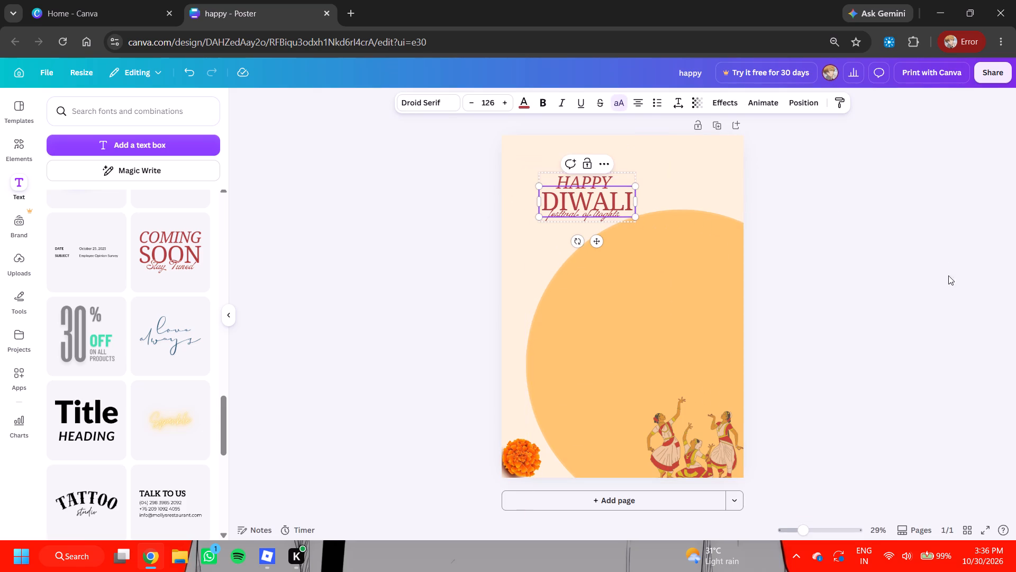
pyautogui.click(940, 256)
pyautogui.moveTo(591, 203); pyautogui.dragTo(669, 248)
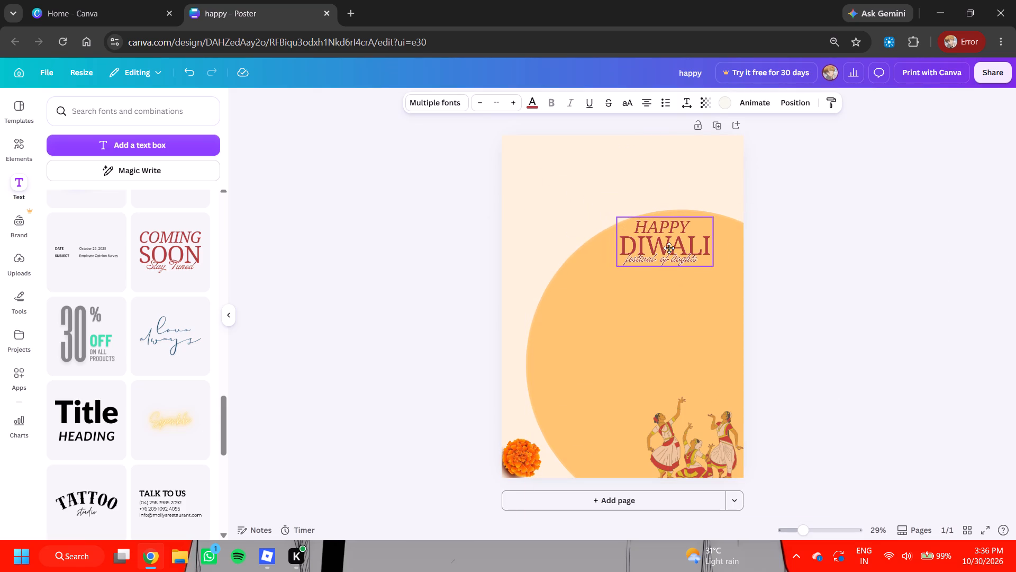
pyautogui.moveTo(669, 248); pyautogui.dragTo(678, 217)
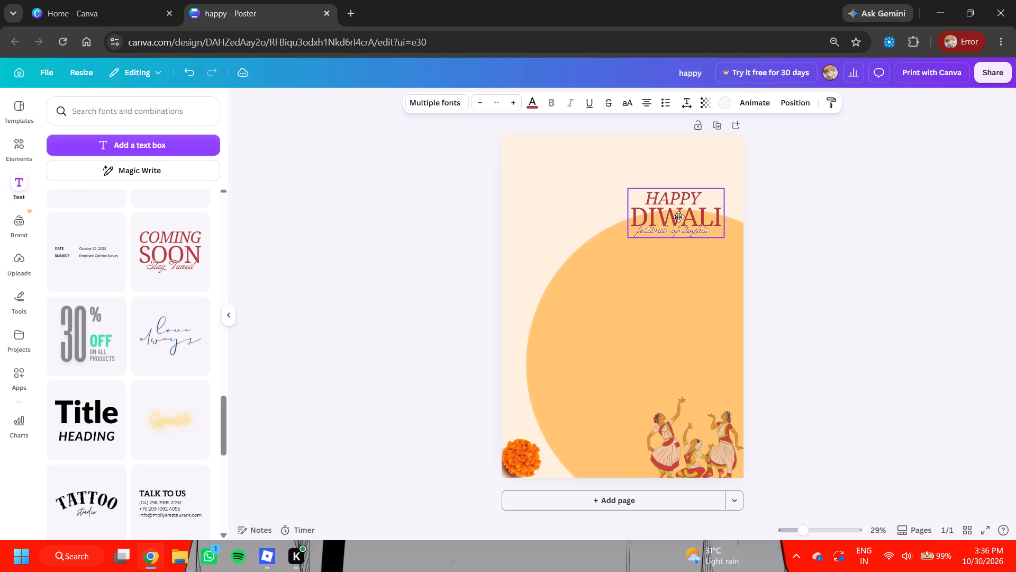
pyautogui.moveTo(678, 217); pyautogui.dragTo(678, 213)
pyautogui.click(764, 235)
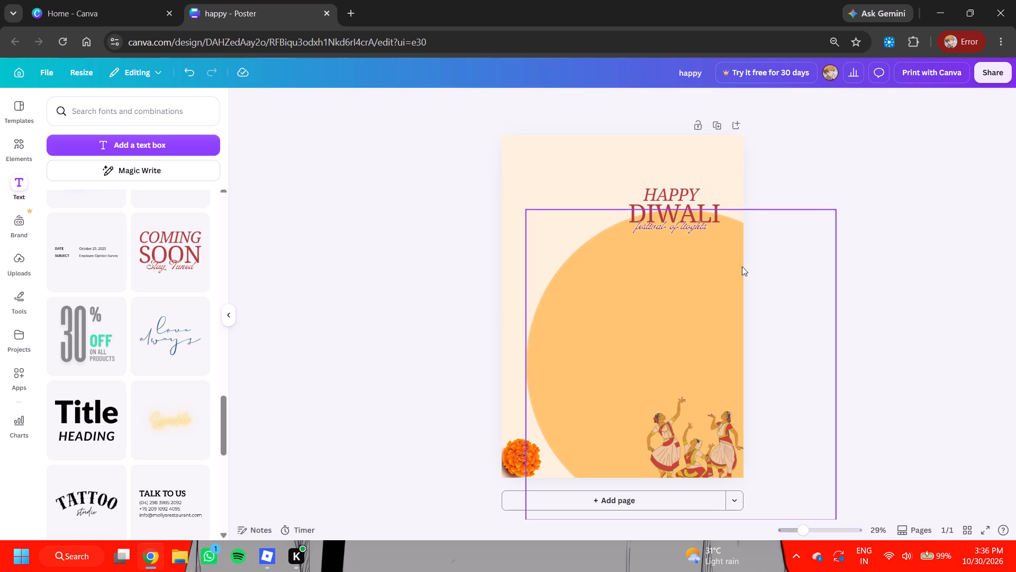
# Add a second orange marigold from the "diwali" graphics and place it in the bottom-left corner, overlapping the first flower.
pyautogui.click(15, 159)
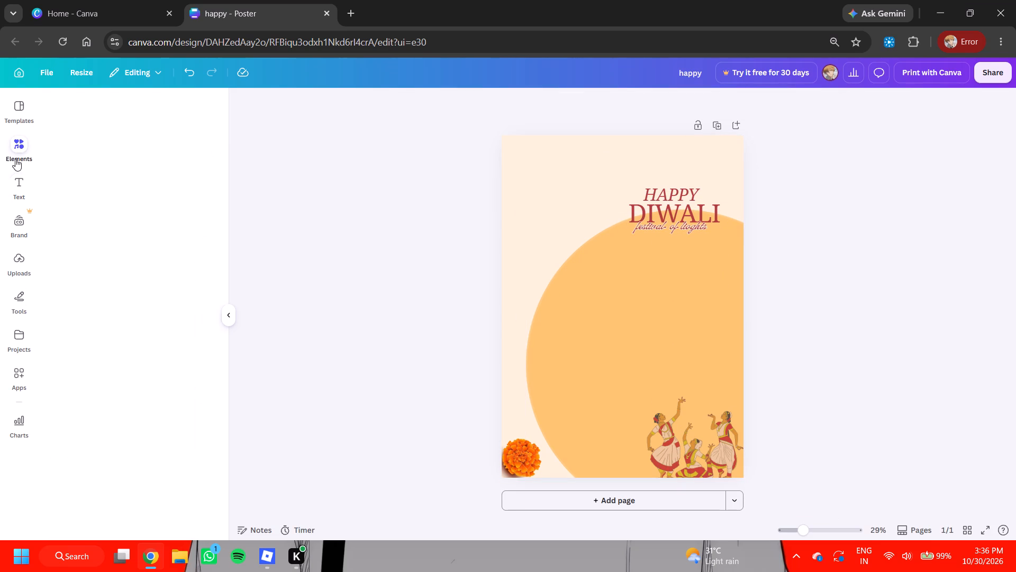
pyautogui.scroll(-2, 153, 277)
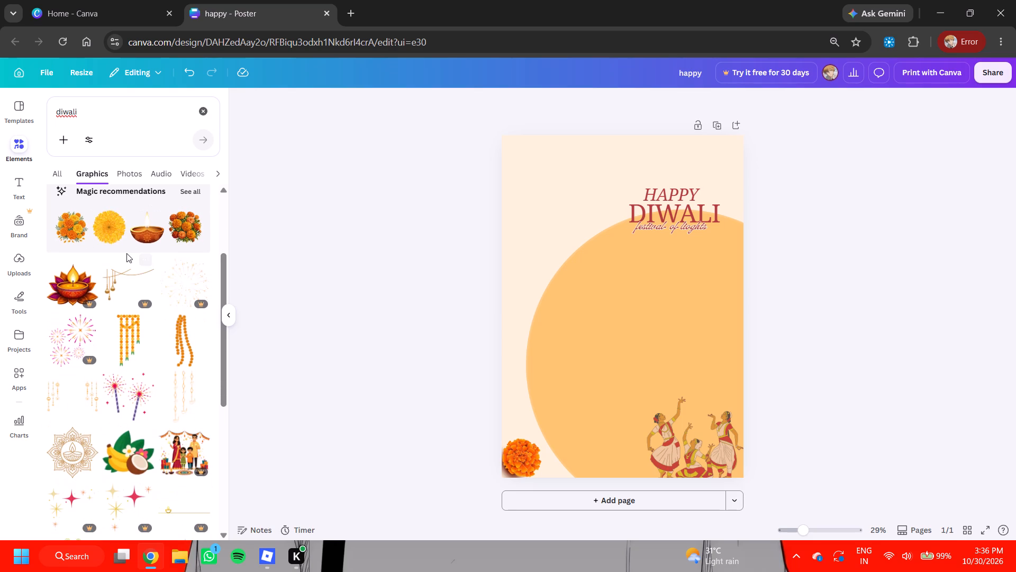
pyautogui.scroll(1, 124, 255)
pyautogui.scroll(2, 82, 238)
pyautogui.scroll(1, 176, 274)
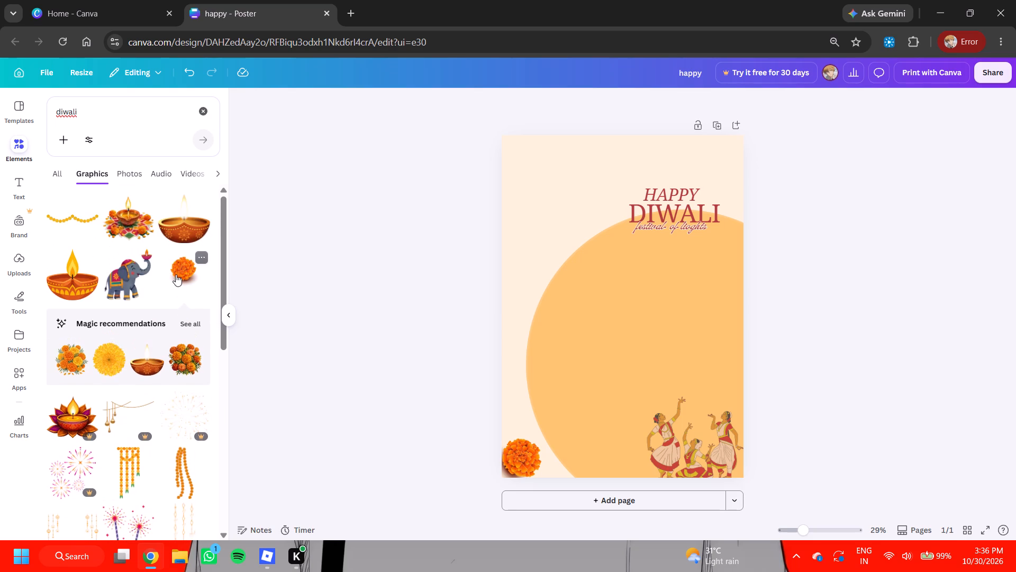
pyautogui.scroll(2, 176, 274)
pyautogui.click(176, 277)
pyautogui.moveTo(606, 301); pyautogui.dragTo(604, 310)
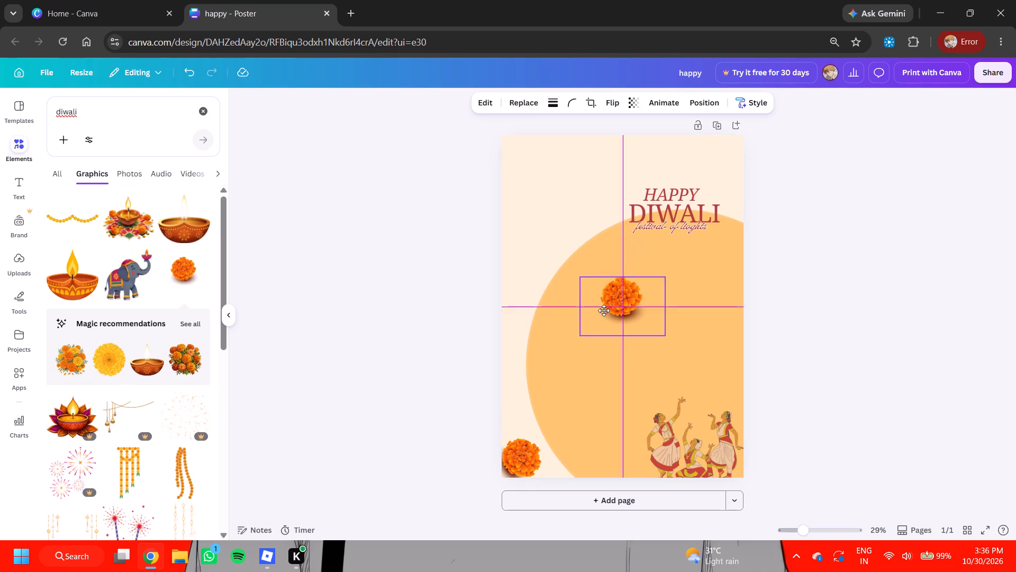
pyautogui.moveTo(604, 310); pyautogui.dragTo(525, 464)
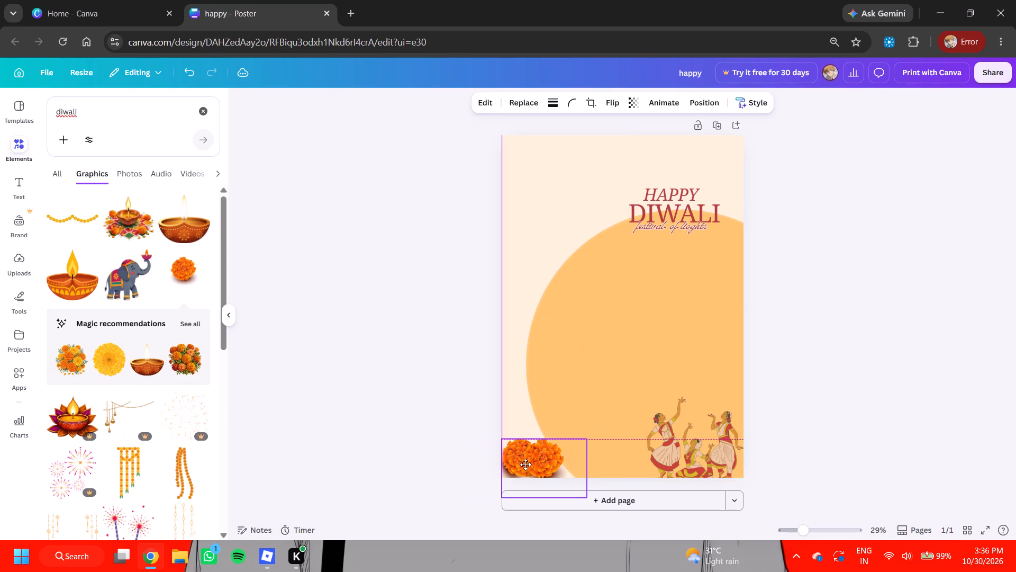
pyautogui.moveTo(525, 464); pyautogui.dragTo(523, 467)
pyautogui.click(405, 422)
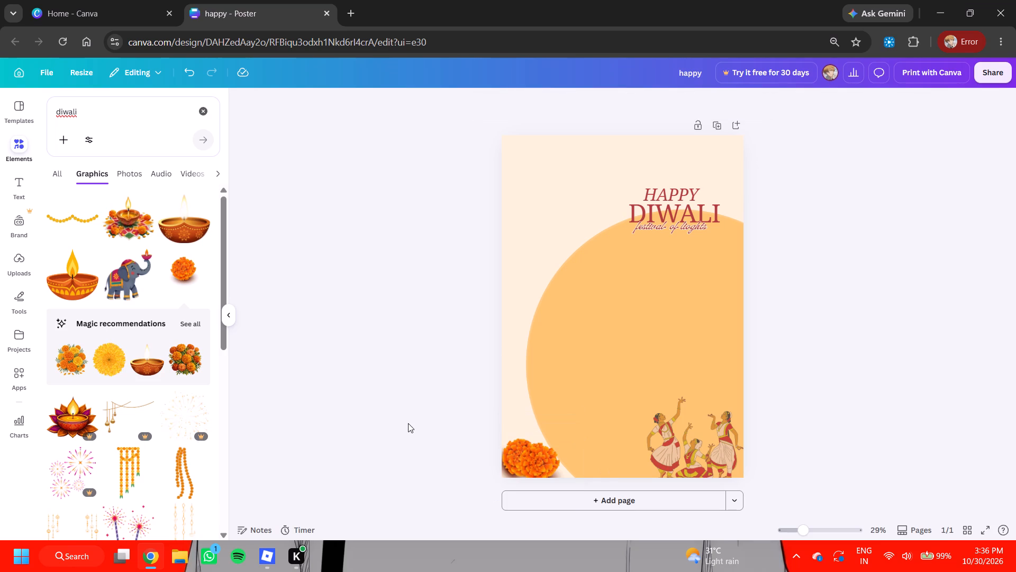
# Add the hanging strings of orange diya ornaments from the "diwali" graphics and place them in the page's upper-left corner.
pyautogui.scroll(-3, 132, 302)
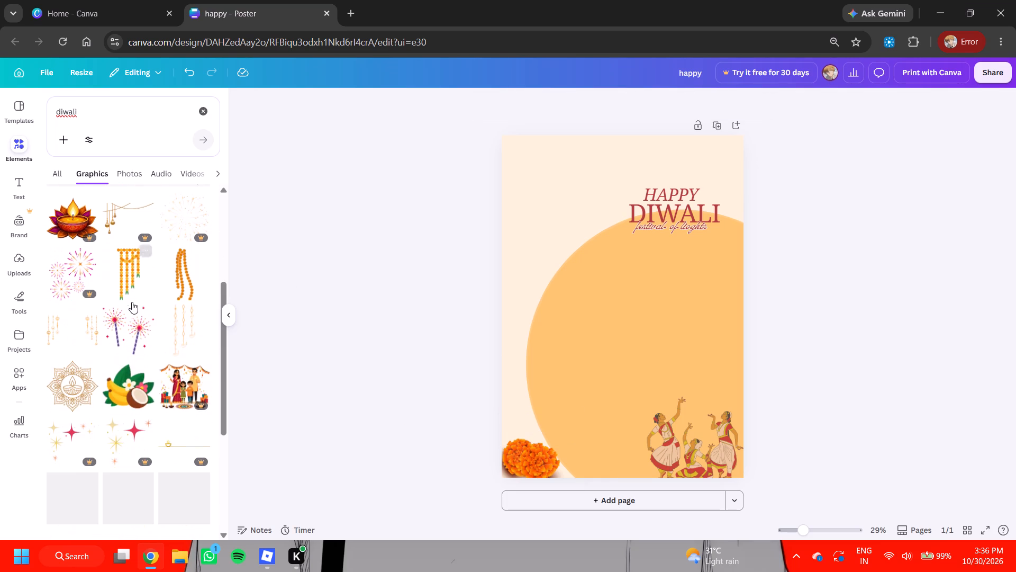
pyautogui.scroll(-1, 182, 294)
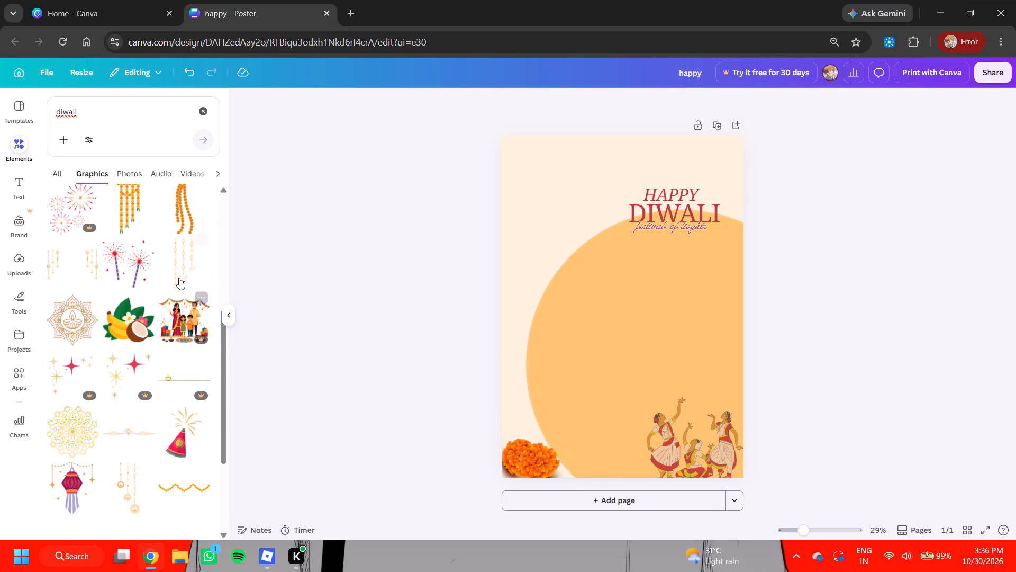
pyautogui.click(179, 264)
pyautogui.moveTo(616, 288); pyautogui.dragTo(526, 190)
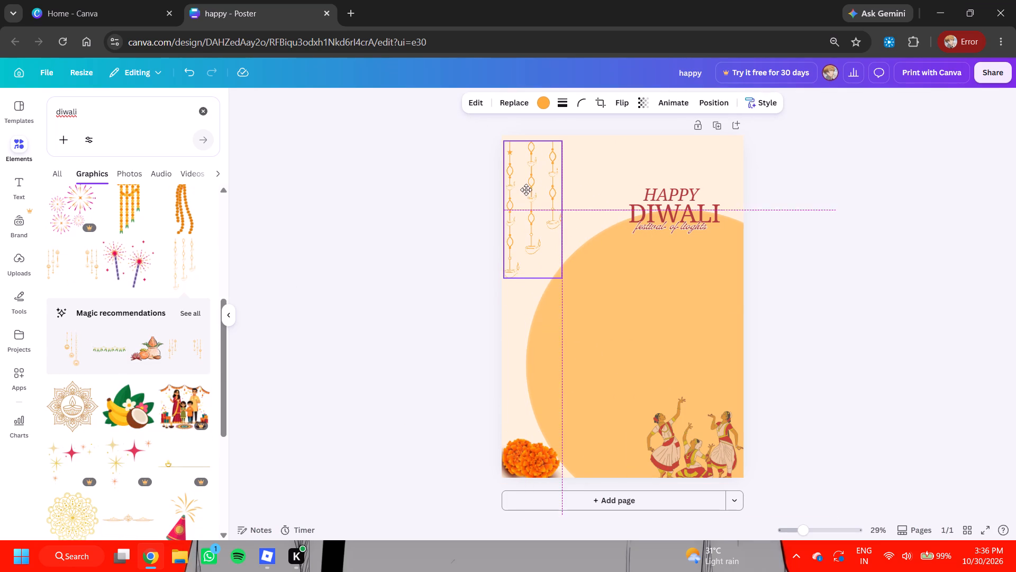
pyautogui.moveTo(526, 190); pyautogui.dragTo(524, 184)
pyautogui.click(524, 184)
pyautogui.click(427, 212)
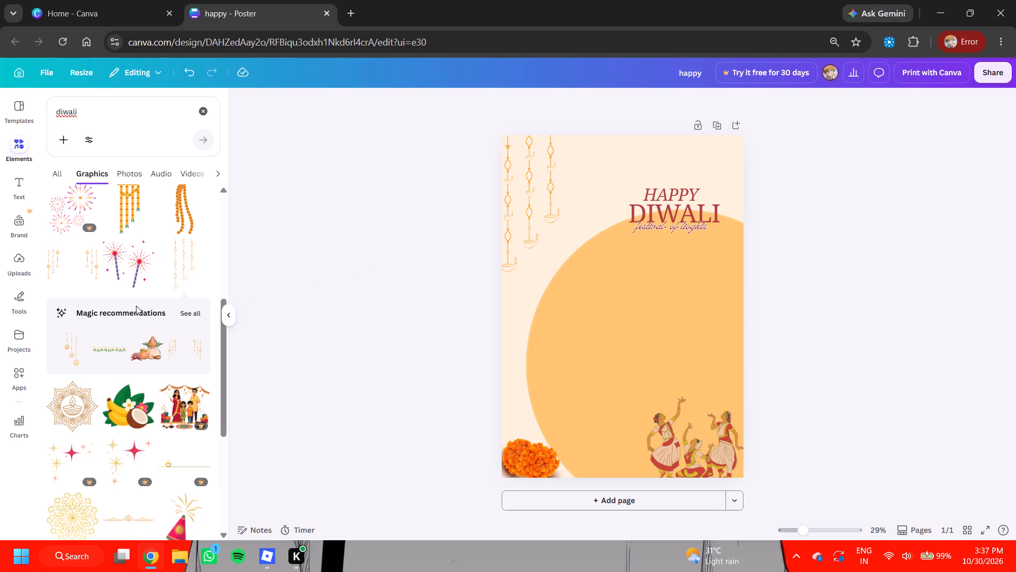
# Add the magenta diya with an orange flame from the "diwali" graphics, shrink it and place it near the page top, beside the hanging ornaments.
pyautogui.scroll(-3, 148, 313)
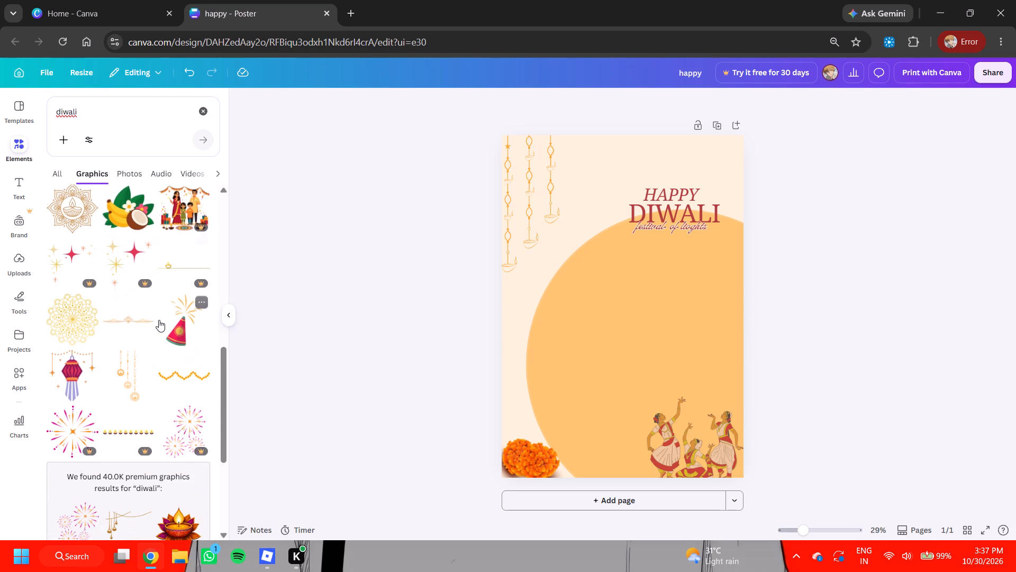
pyautogui.scroll(-6, 159, 320)
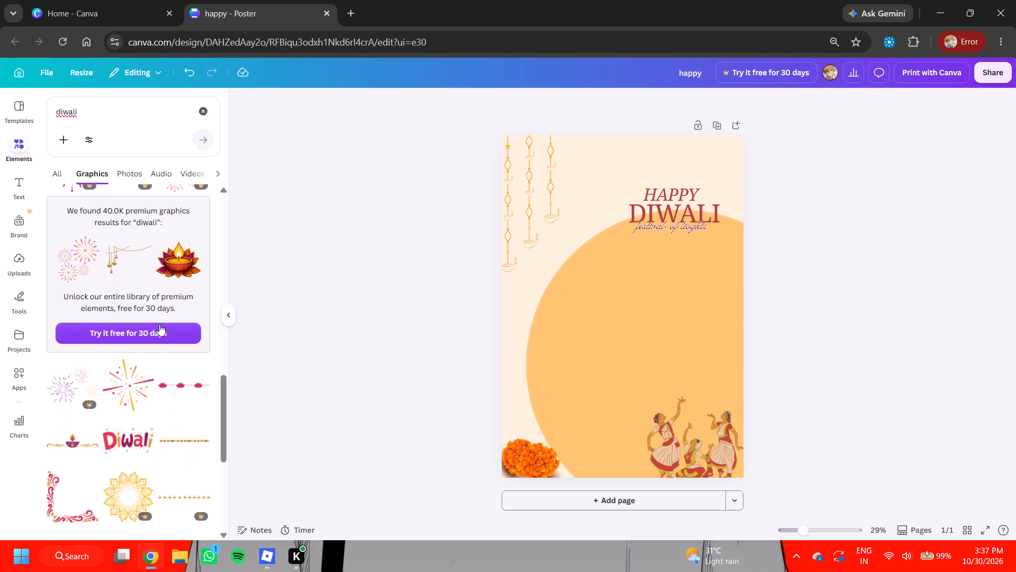
pyautogui.scroll(-4, 159, 324)
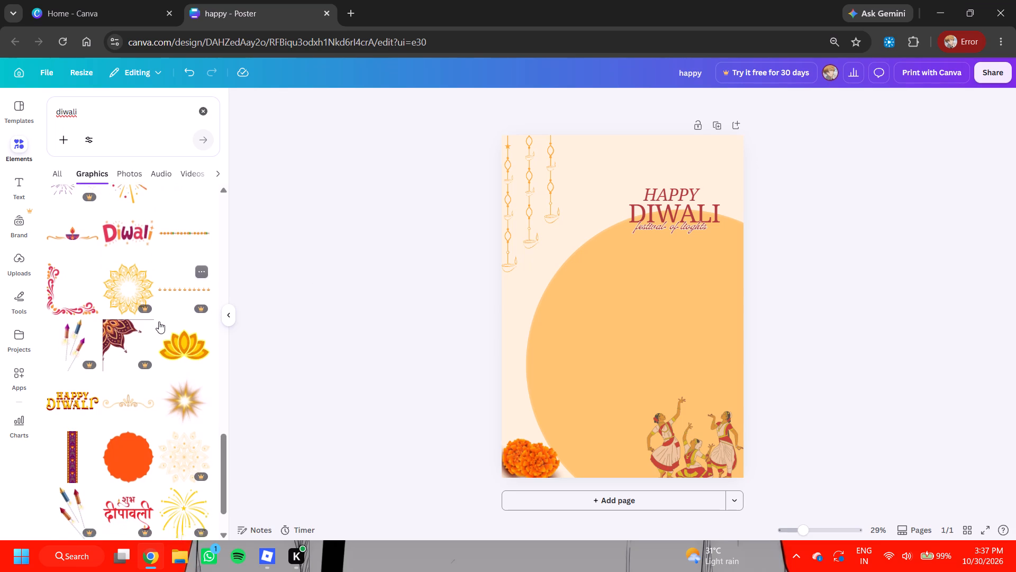
pyautogui.scroll(-5, 159, 321)
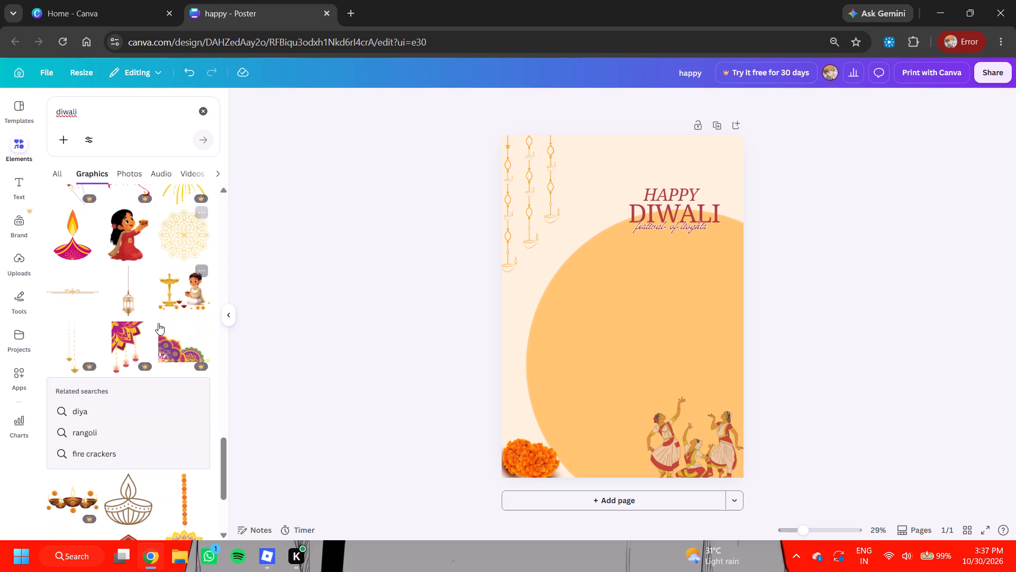
pyautogui.scroll(1, 158, 323)
pyautogui.click(73, 263)
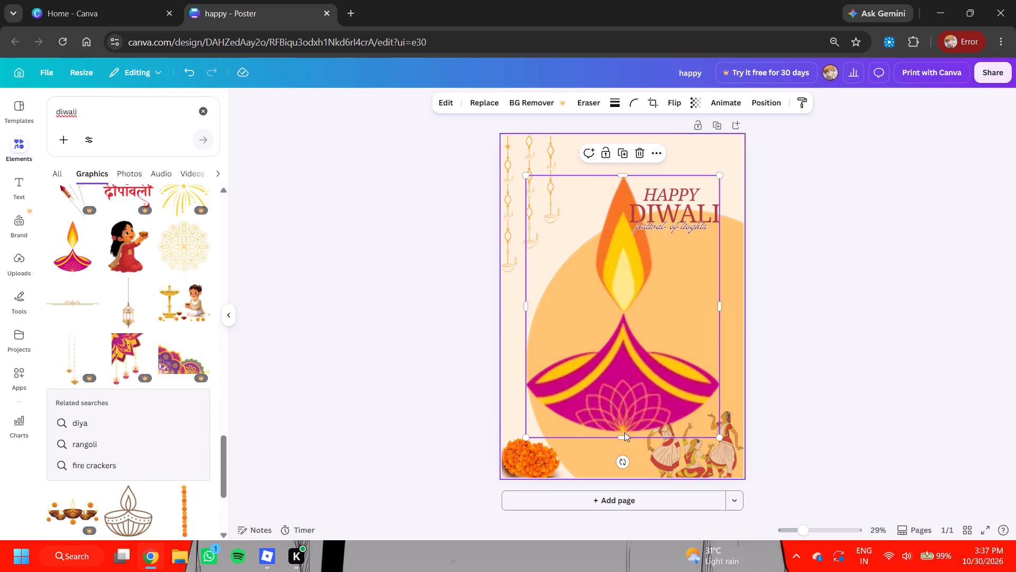
pyautogui.moveTo(717, 435); pyautogui.dragTo(614, 279)
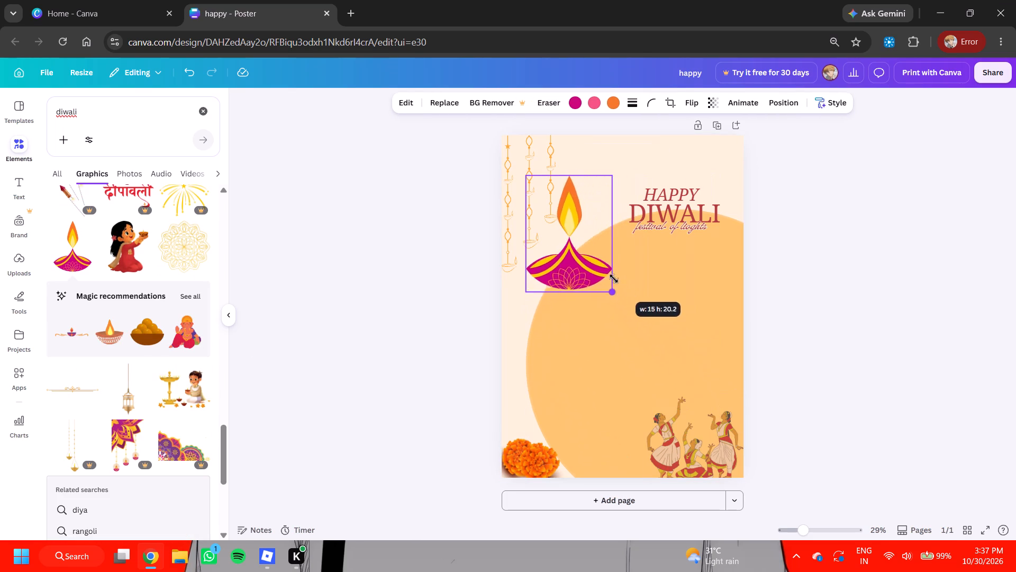
pyautogui.moveTo(614, 279); pyautogui.dragTo(571, 242)
pyautogui.moveTo(554, 201); pyautogui.dragTo(574, 312)
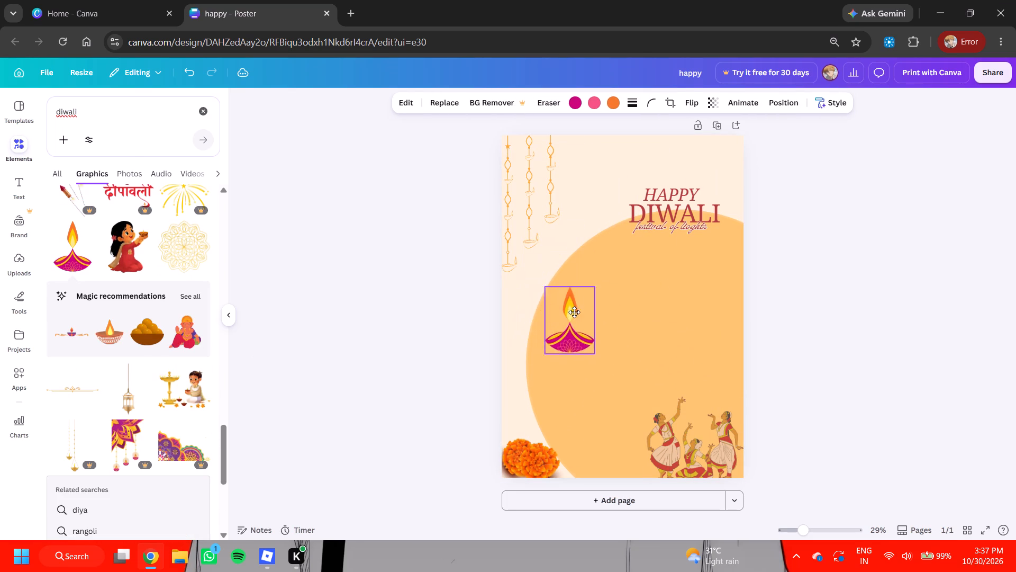
pyautogui.moveTo(574, 312); pyautogui.dragTo(704, 445)
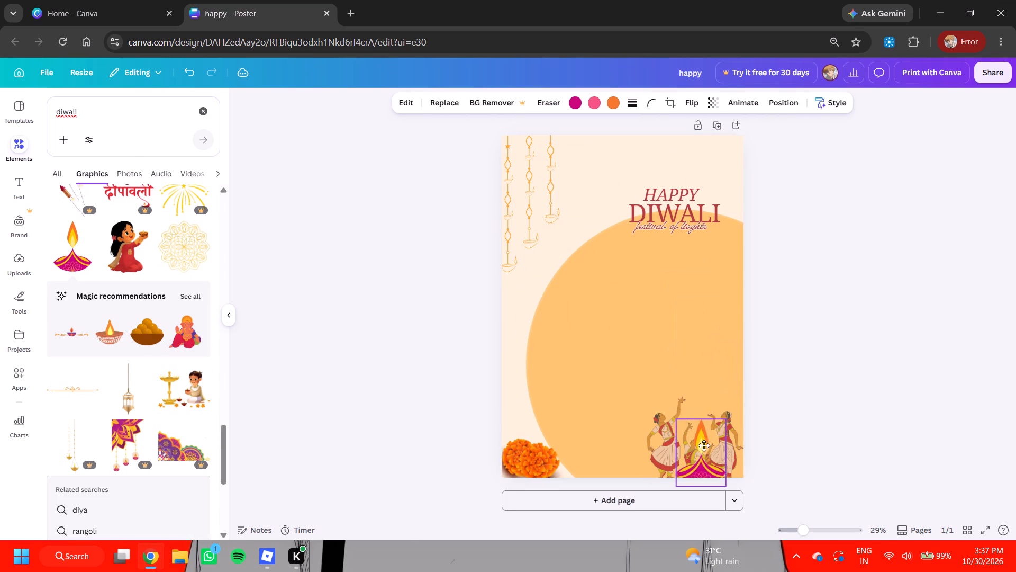
pyautogui.moveTo(704, 445); pyautogui.dragTo(591, 163)
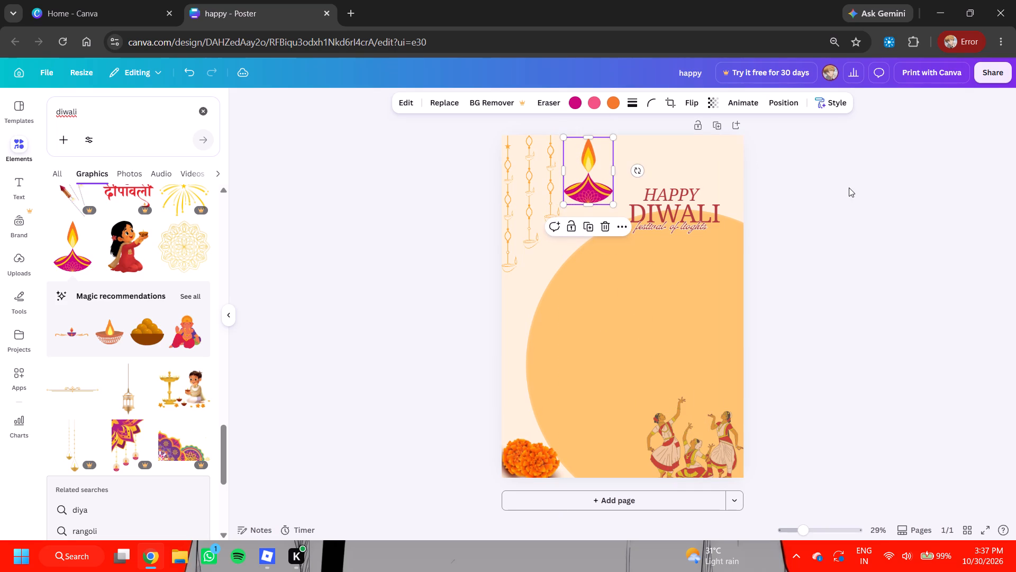
pyautogui.click(849, 187)
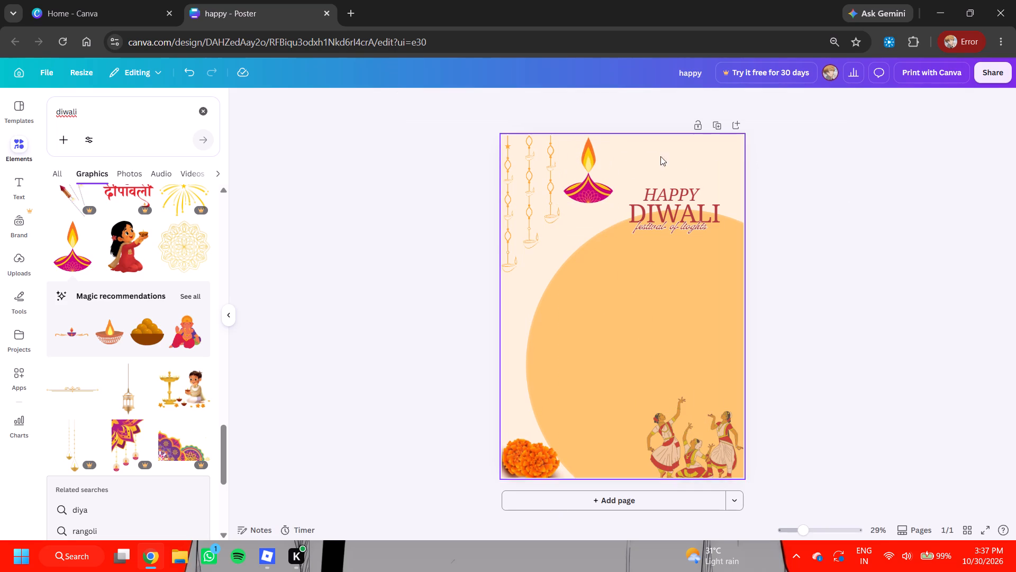
# Shrink the magenta diya further, to roughly three quarters of its size, keeping it near the page top.
pyautogui.click(577, 177)
pyautogui.moveTo(615, 205); pyautogui.dragTo(586, 160)
pyautogui.click(586, 160)
pyautogui.moveTo(586, 160); pyautogui.dragTo(592, 168)
pyautogui.click(575, 144)
pyautogui.moveTo(581, 164); pyautogui.dragTo(623, 198)
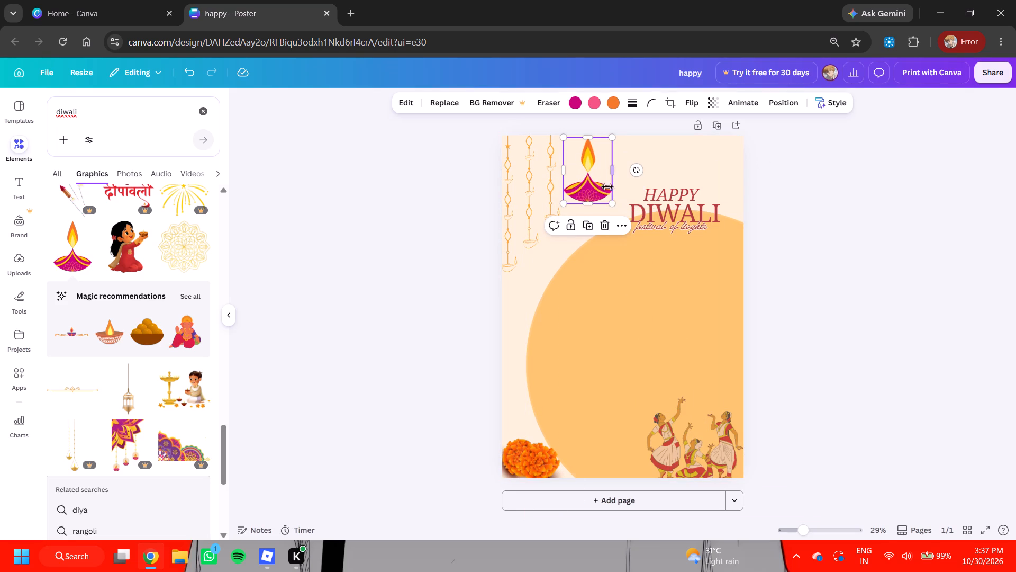
pyautogui.moveTo(612, 200); pyautogui.dragTo(600, 183)
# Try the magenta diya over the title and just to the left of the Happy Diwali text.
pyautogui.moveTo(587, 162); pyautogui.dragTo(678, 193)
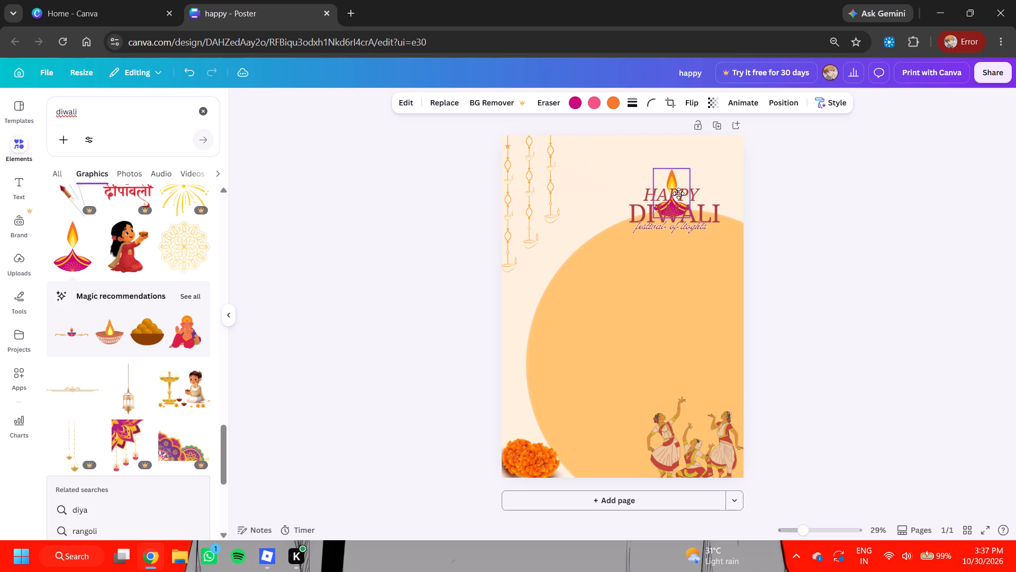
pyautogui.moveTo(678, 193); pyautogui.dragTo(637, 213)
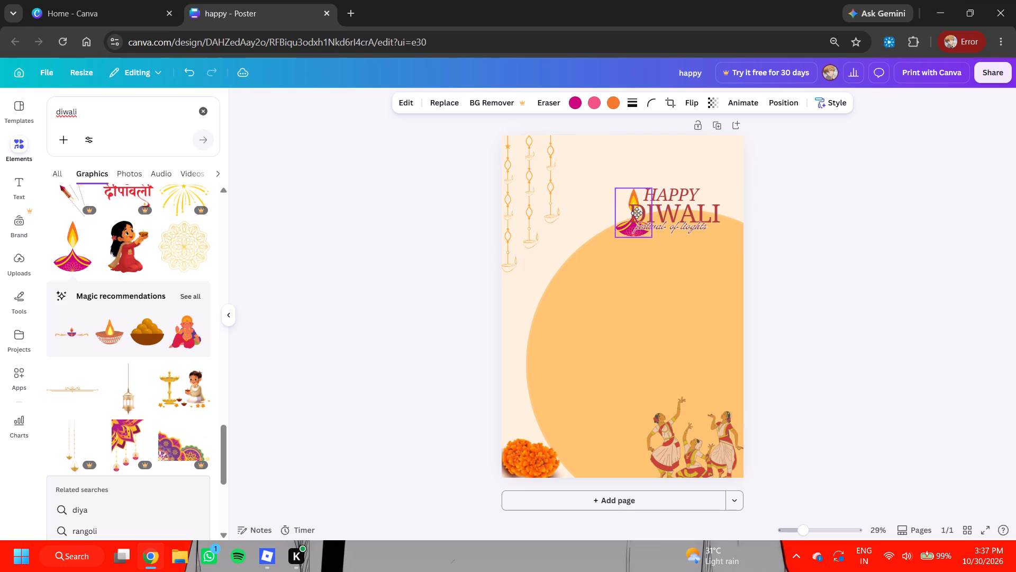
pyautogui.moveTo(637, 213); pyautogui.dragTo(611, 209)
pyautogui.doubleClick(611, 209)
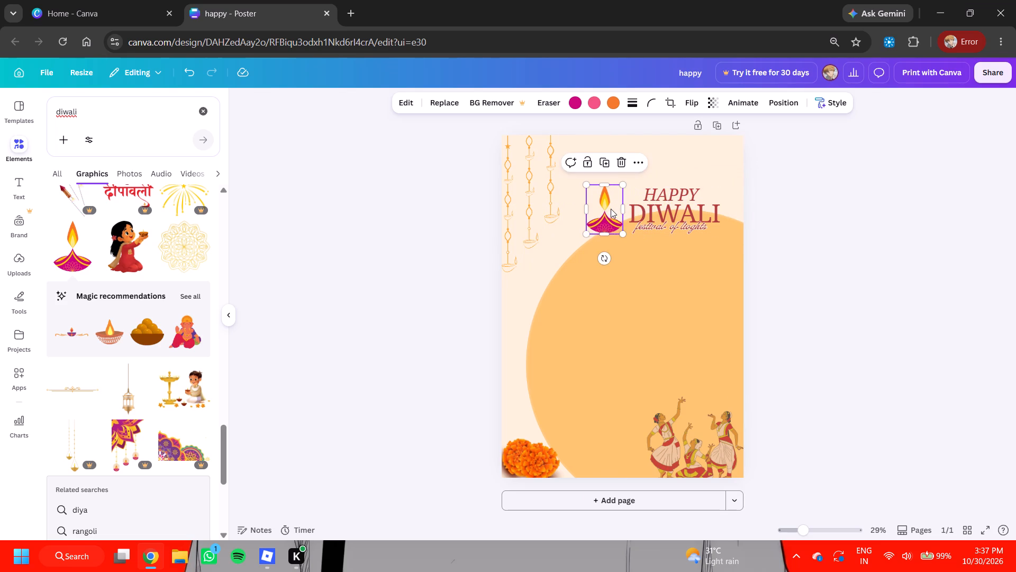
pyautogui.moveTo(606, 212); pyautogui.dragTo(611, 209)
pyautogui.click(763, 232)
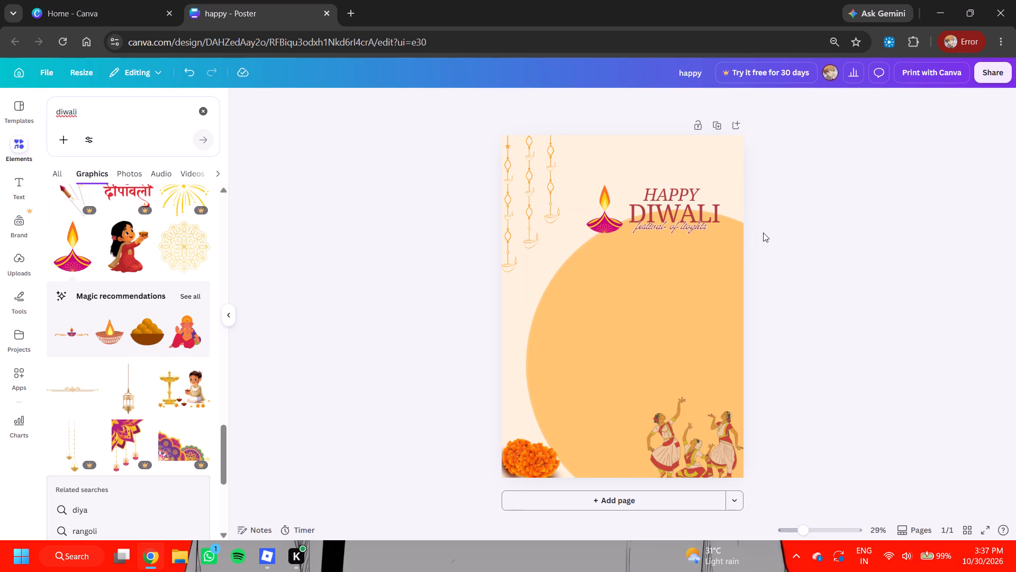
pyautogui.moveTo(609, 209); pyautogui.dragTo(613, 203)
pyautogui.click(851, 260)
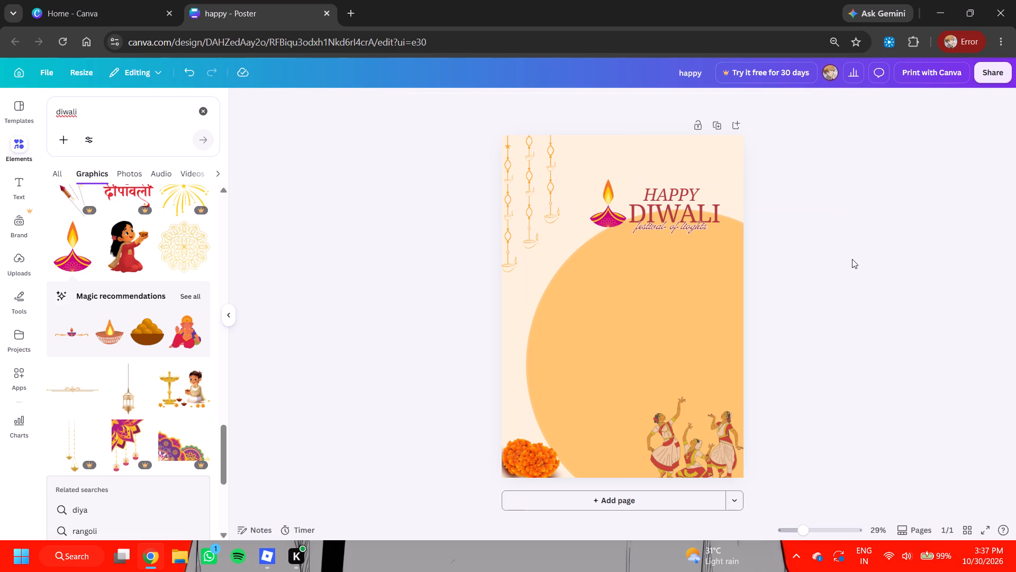
# Move the magenta diya to the top of the page, just right of the hanging ornament strings.
pyautogui.moveTo(607, 204); pyautogui.dragTo(529, 311)
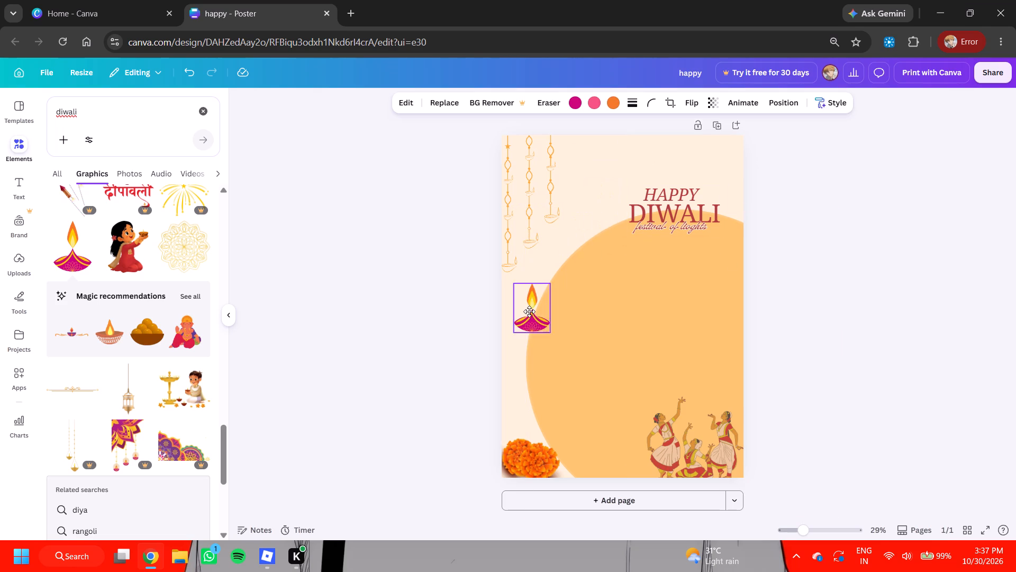
pyautogui.moveTo(529, 311); pyautogui.dragTo(578, 162)
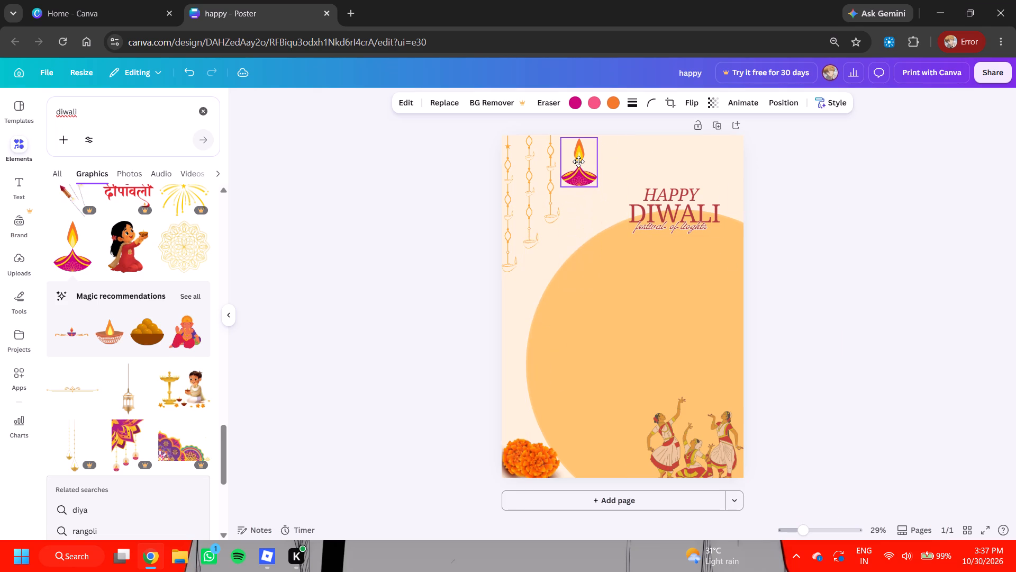
pyautogui.moveTo(578, 162); pyautogui.dragTo(578, 166)
pyautogui.click(424, 203)
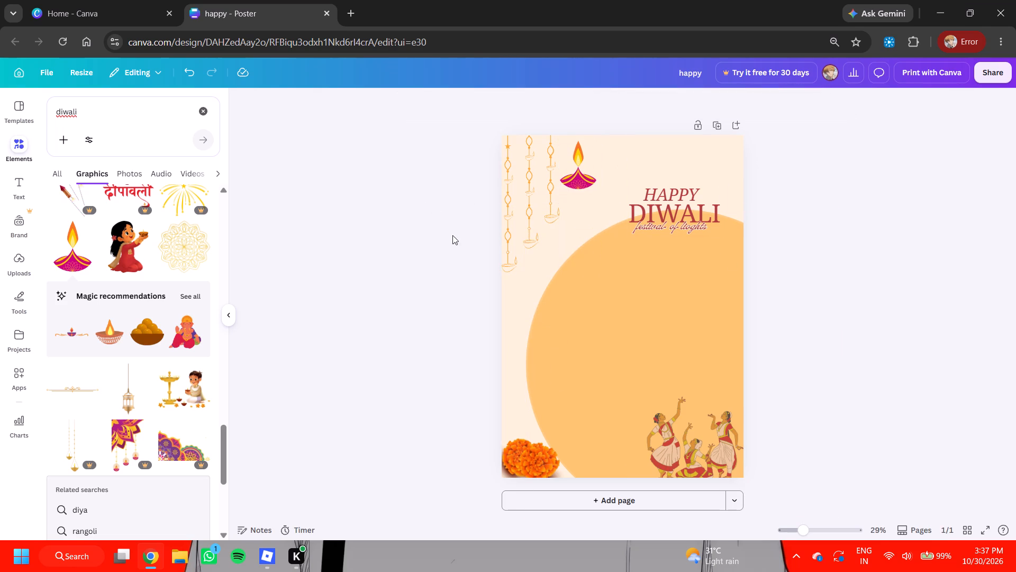
# Search the graphics for "festival", add the yellow marigold garland and place it inside the circle's upper part, below the title.
pyautogui.scroll(-2, 172, 272)
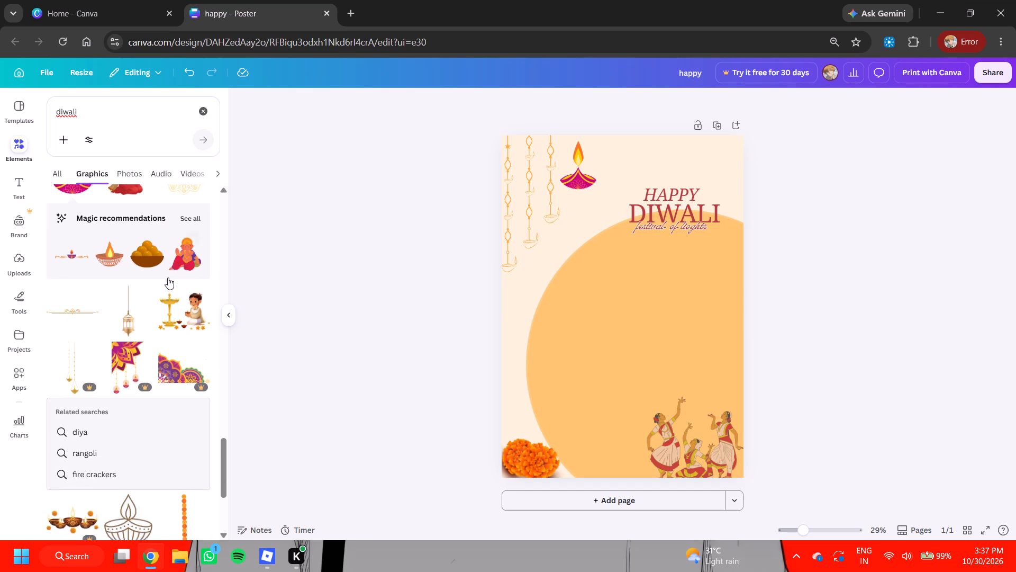
pyautogui.scroll(-3, 167, 279)
pyautogui.scroll(7, 165, 279)
pyautogui.moveTo(128, 110); pyautogui.dragTo(53, 117)
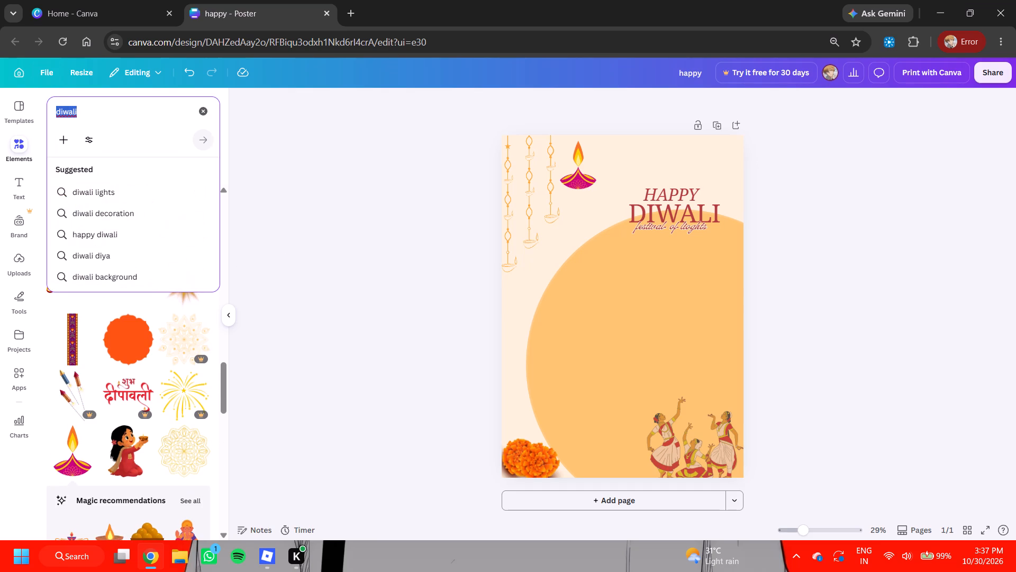
pyautogui.press('BackSpace')
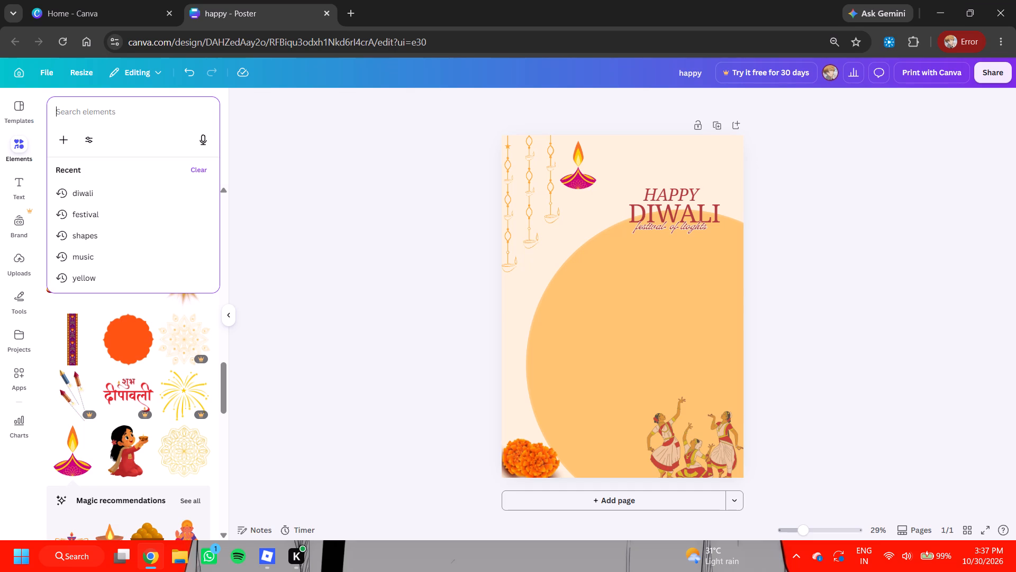
pyautogui.write('festivsa')
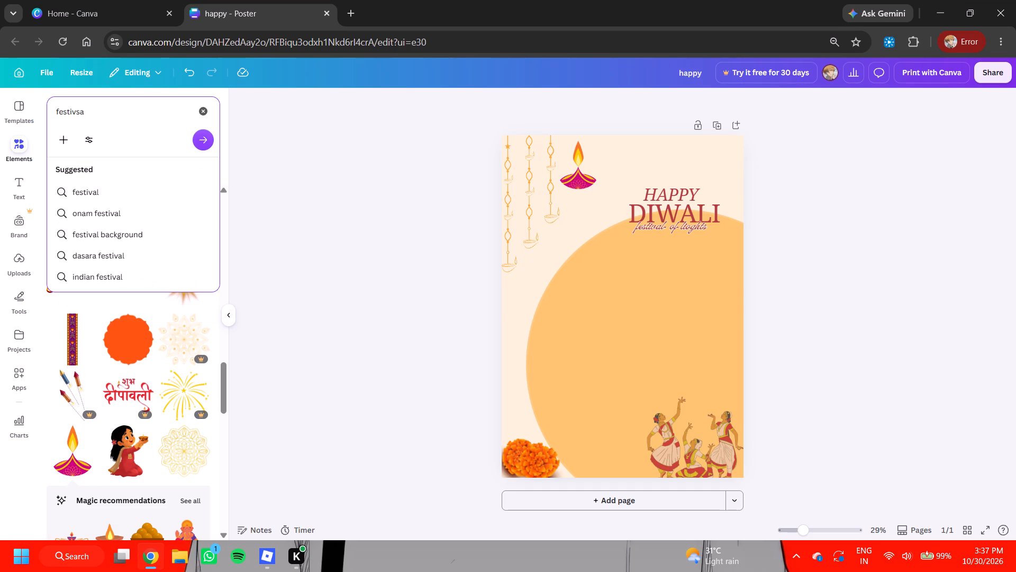
pyautogui.press('BackSpace')
pyautogui.press('BackSpace')
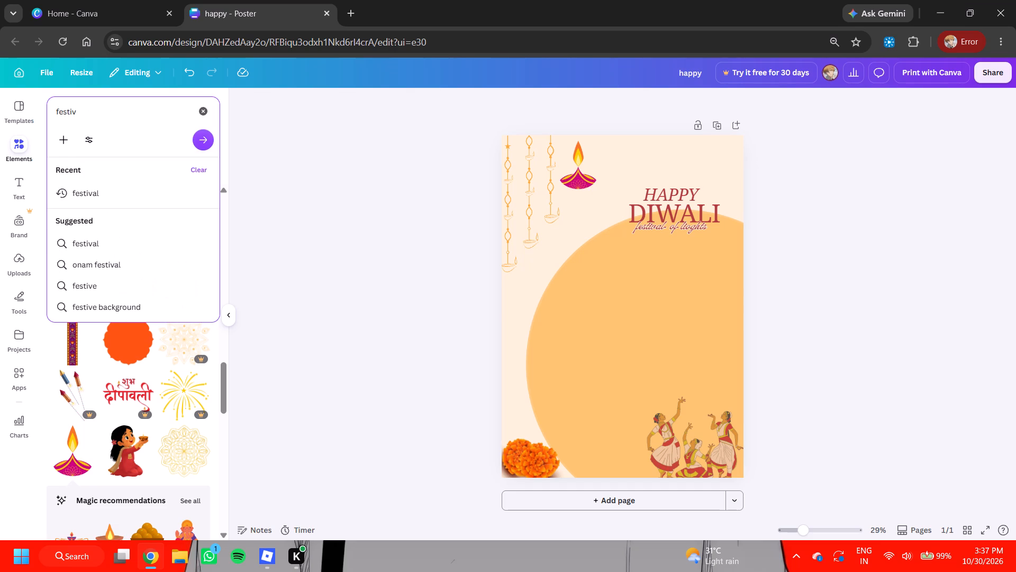
pyautogui.write('al')
pyautogui.press('Return')
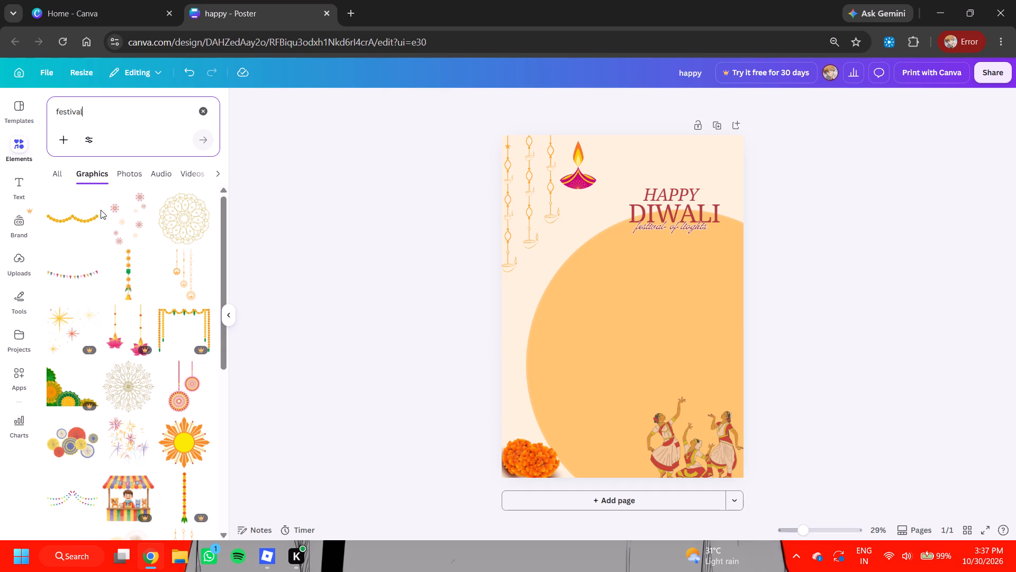
pyautogui.click(80, 212)
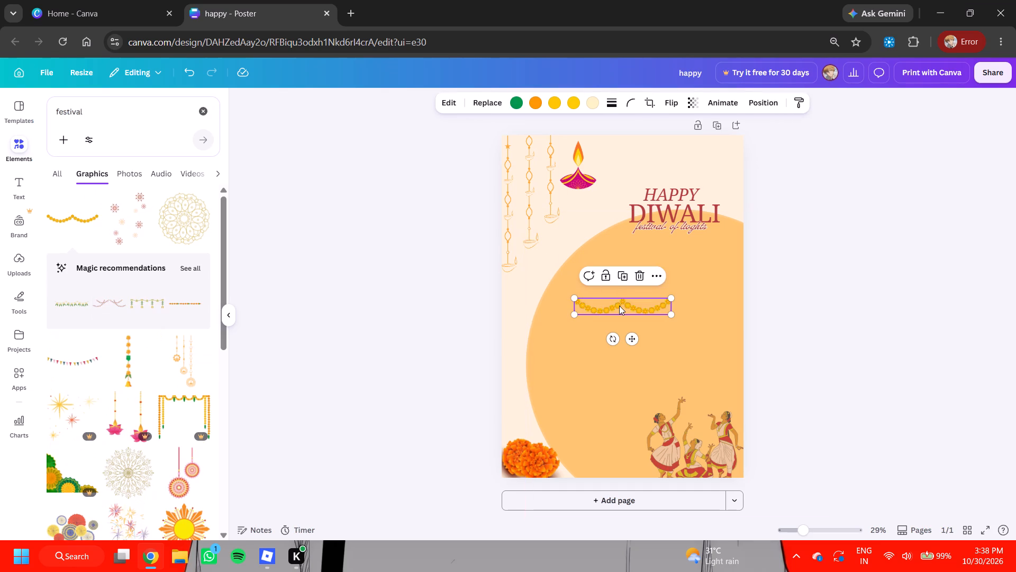
pyautogui.moveTo(619, 306); pyautogui.dragTo(674, 192)
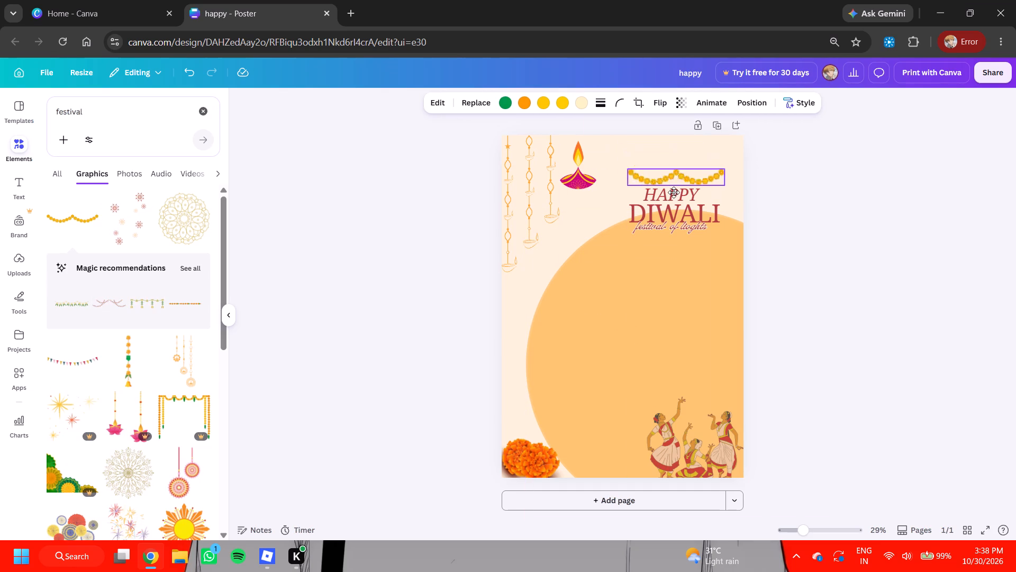
pyautogui.moveTo(674, 192); pyautogui.dragTo(651, 251)
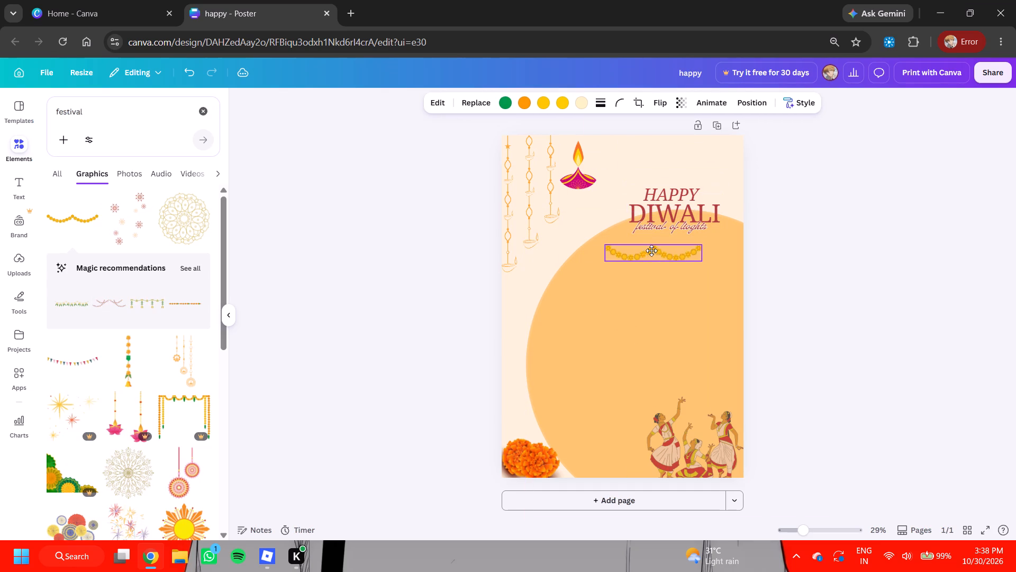
pyautogui.moveTo(651, 251); pyautogui.dragTo(652, 287)
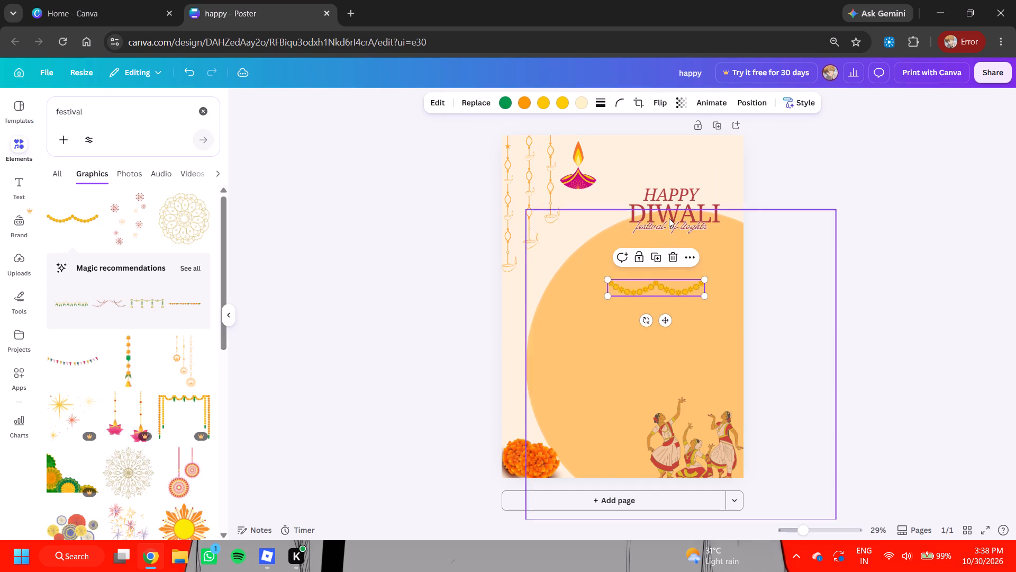
# Move the Happy Diwali text group down inside the circle's upper edge, just above the marigold garland.
pyautogui.moveTo(673, 209); pyautogui.dragTo(666, 167)
pyautogui.click(782, 235)
pyautogui.moveTo(667, 134); pyautogui.dragTo(665, 158)
pyautogui.moveTo(671, 167); pyautogui.dragTo(678, 237)
pyautogui.click(783, 235)
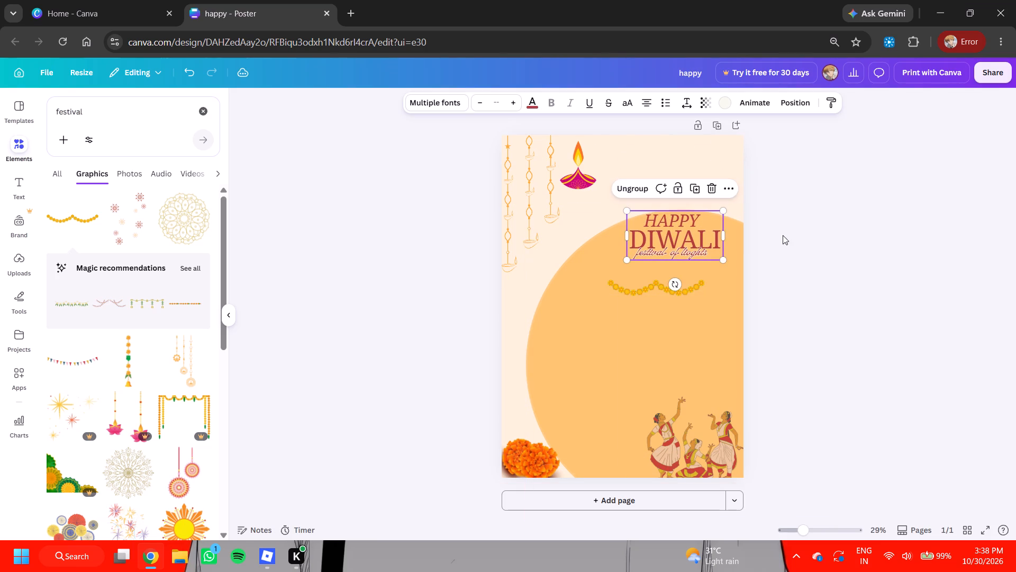
pyautogui.moveTo(683, 230); pyautogui.dragTo(683, 238)
pyautogui.click(813, 234)
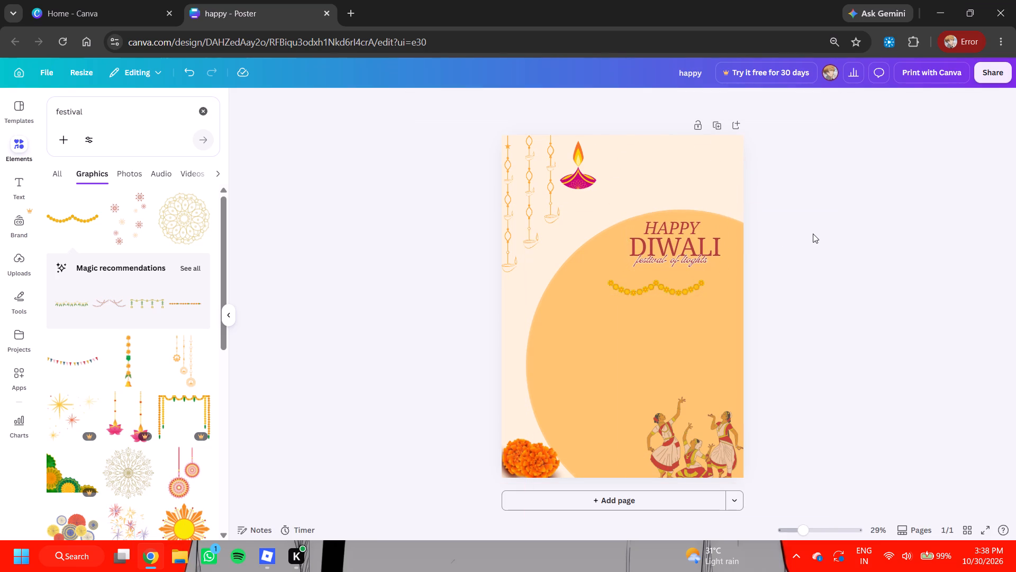
# Delete the yellow marigold garland below the Happy Diwali title.
pyautogui.click(610, 282)
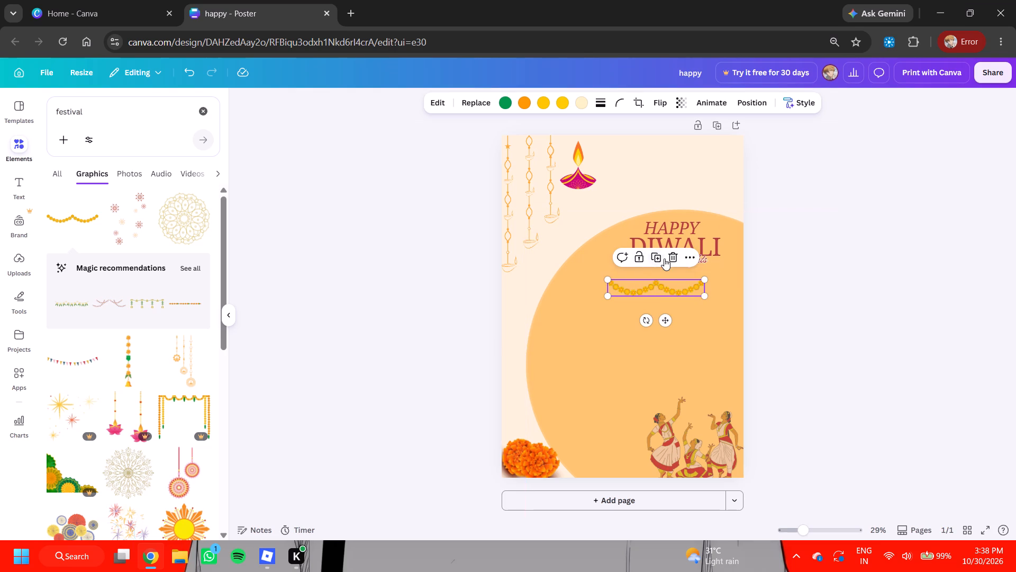
pyautogui.click(670, 255)
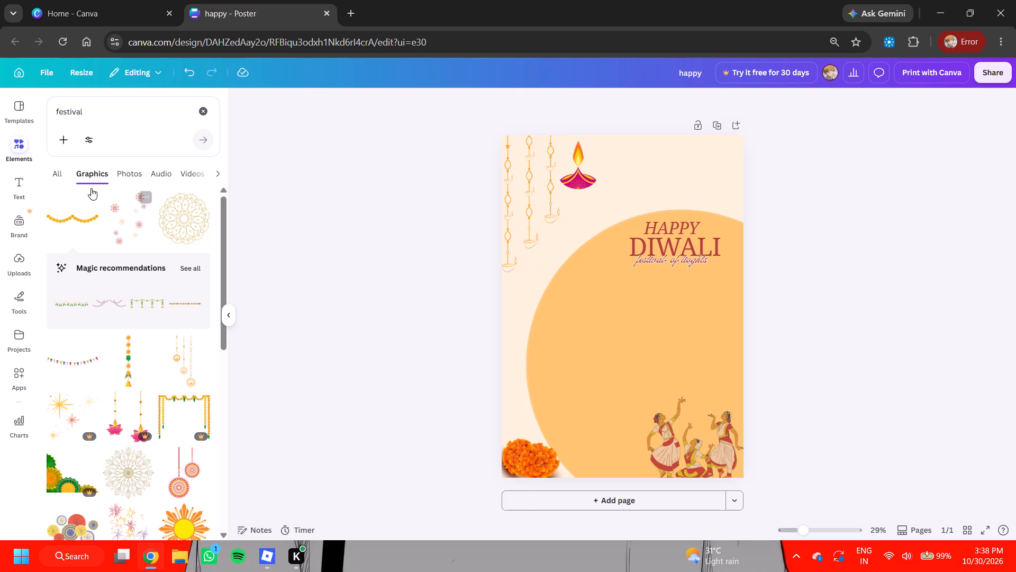
# Add the pink lotus diya from the "festival" graphics and shrink it to a small ornament.
pyautogui.scroll(-2, 90, 187)
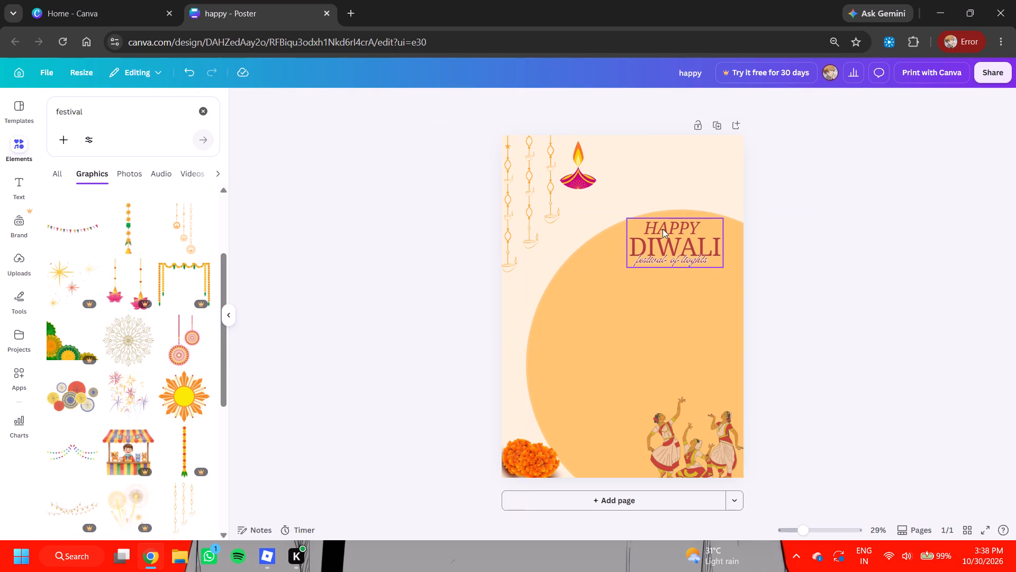
pyautogui.scroll(-1, 162, 243)
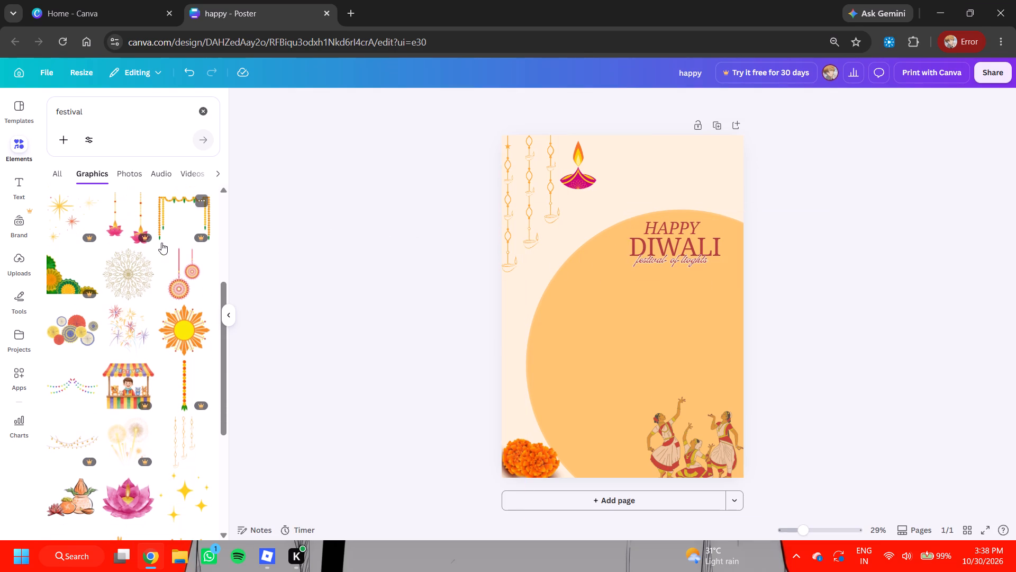
pyautogui.scroll(-2, 161, 243)
pyautogui.click(114, 361)
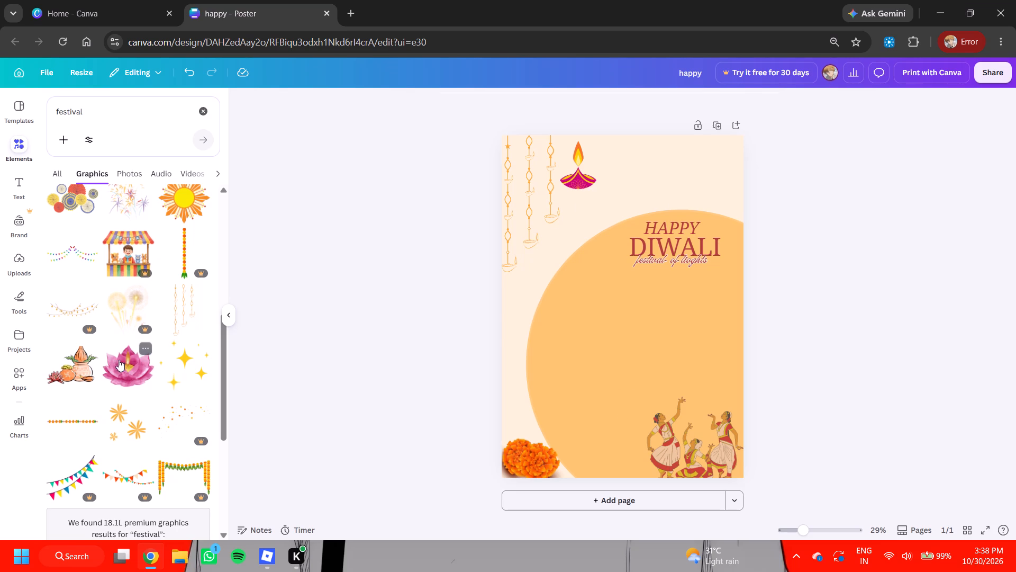
pyautogui.moveTo(719, 385); pyautogui.dragTo(649, 337)
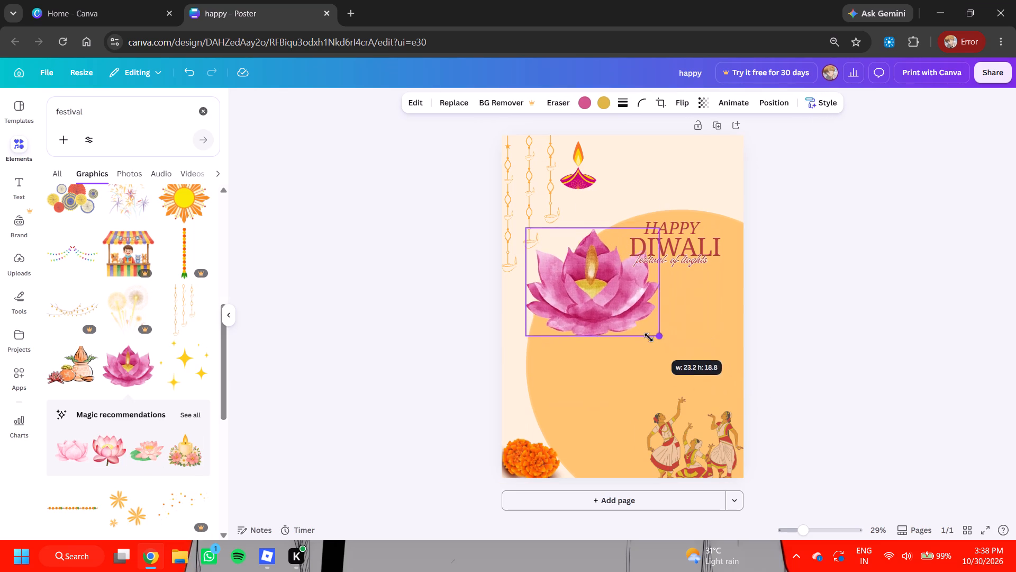
pyautogui.moveTo(649, 337); pyautogui.dragTo(566, 298)
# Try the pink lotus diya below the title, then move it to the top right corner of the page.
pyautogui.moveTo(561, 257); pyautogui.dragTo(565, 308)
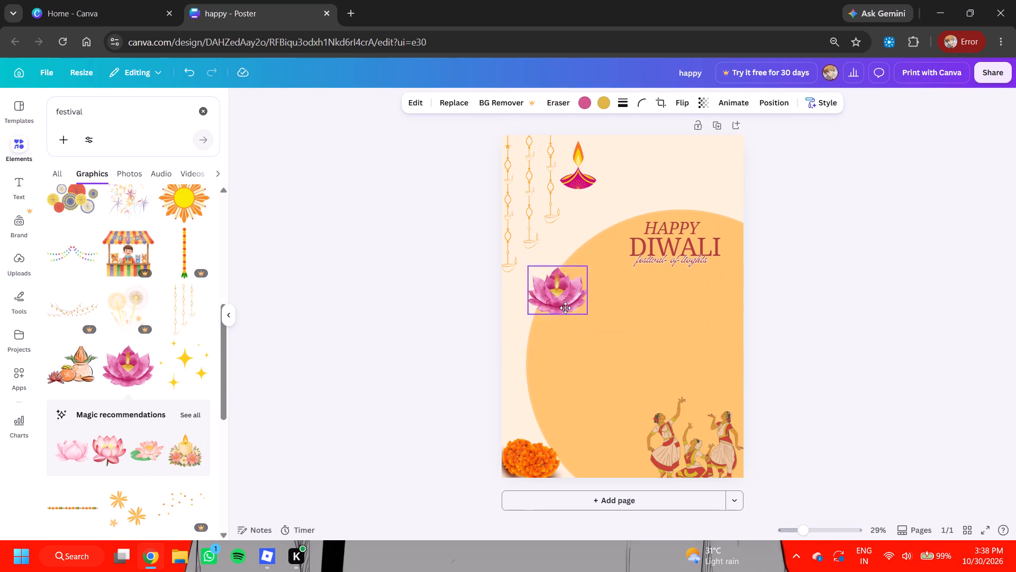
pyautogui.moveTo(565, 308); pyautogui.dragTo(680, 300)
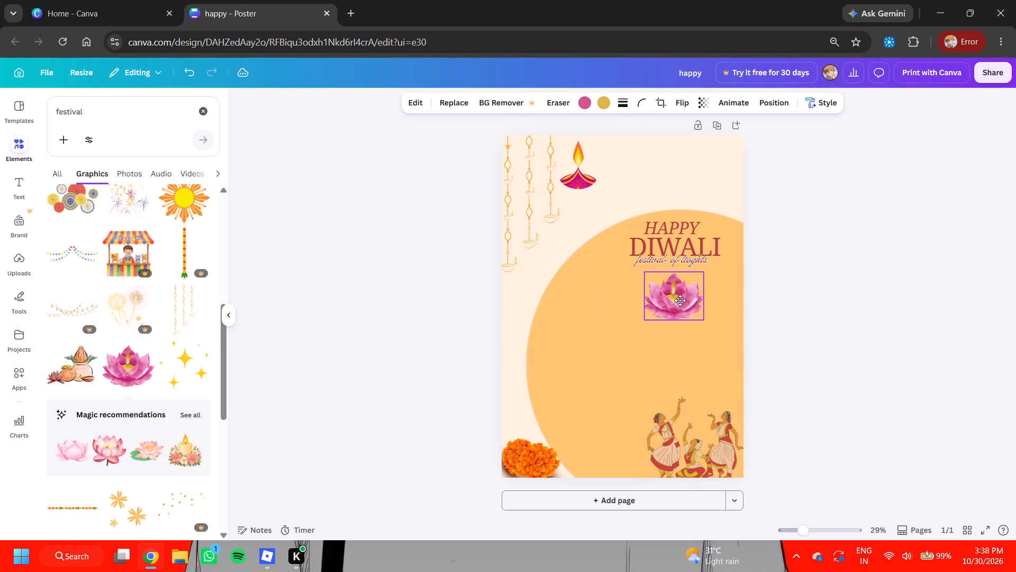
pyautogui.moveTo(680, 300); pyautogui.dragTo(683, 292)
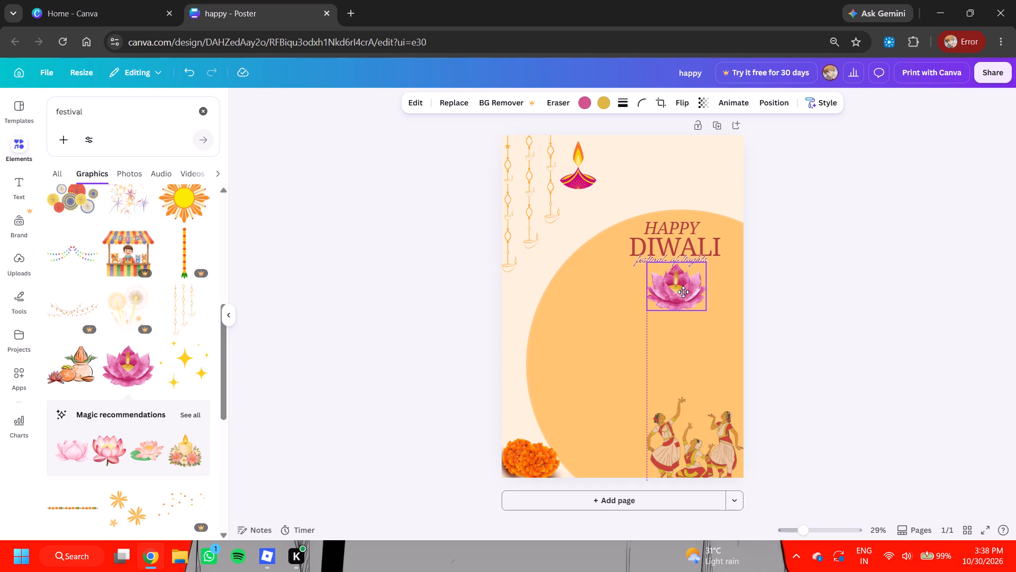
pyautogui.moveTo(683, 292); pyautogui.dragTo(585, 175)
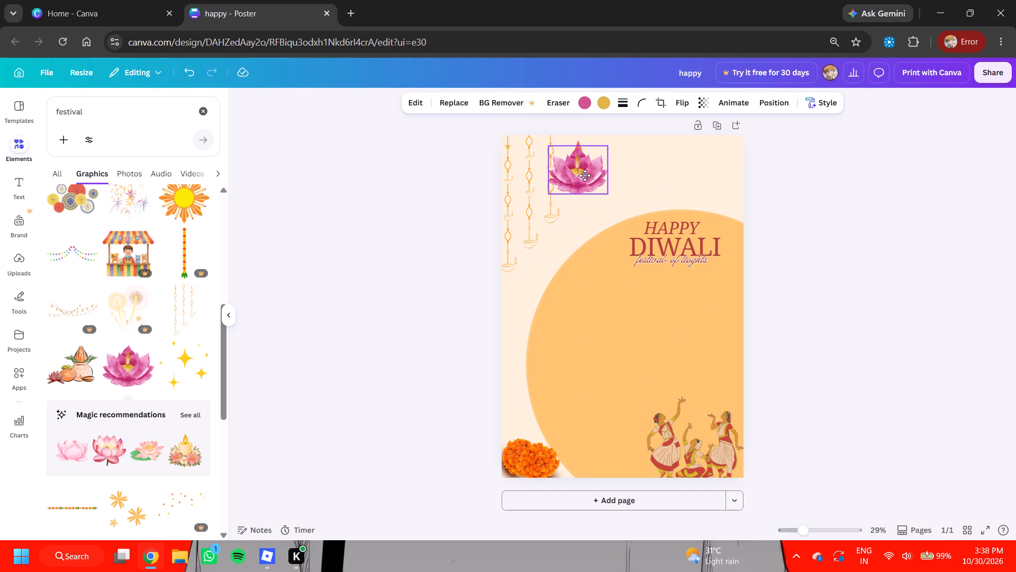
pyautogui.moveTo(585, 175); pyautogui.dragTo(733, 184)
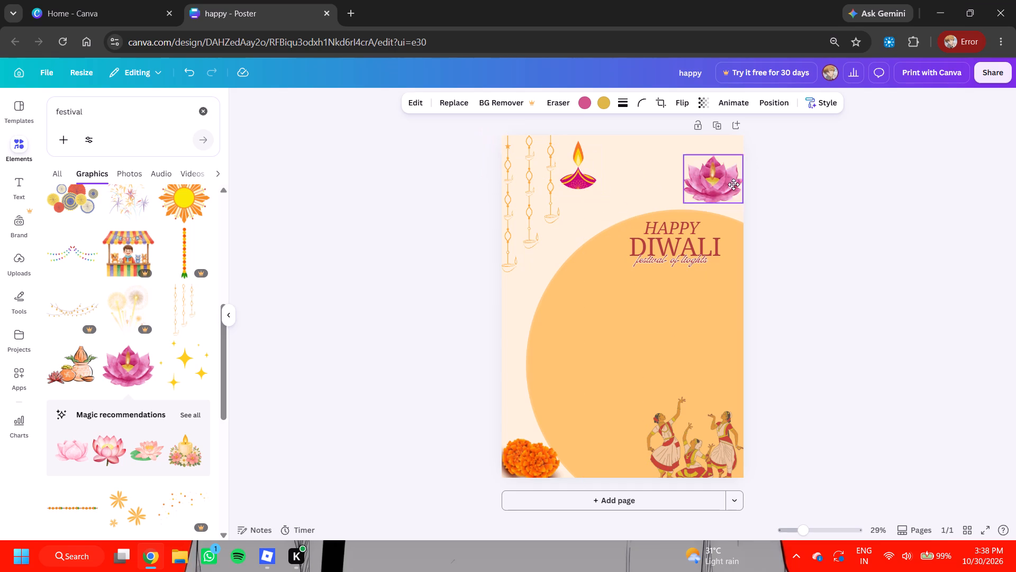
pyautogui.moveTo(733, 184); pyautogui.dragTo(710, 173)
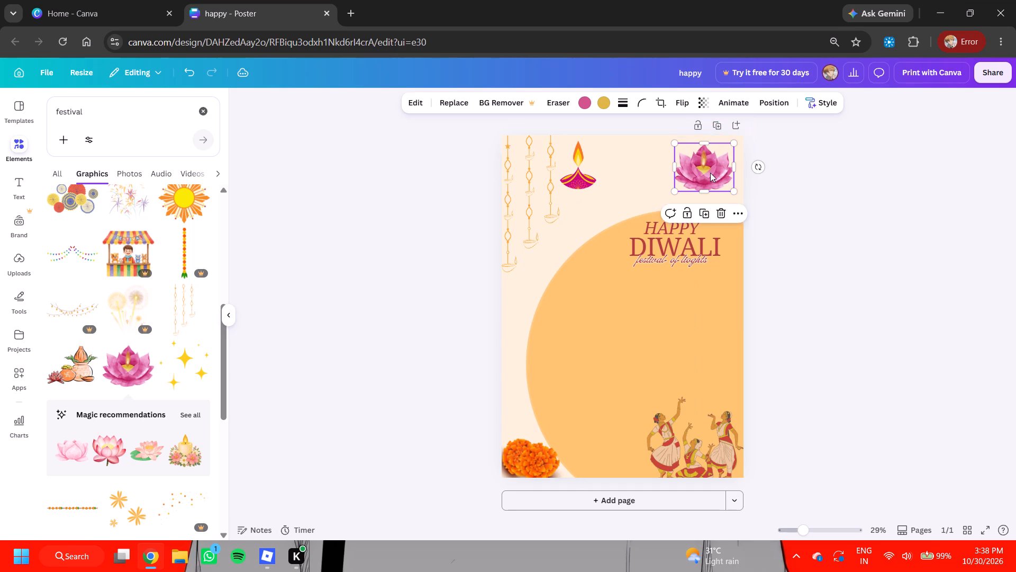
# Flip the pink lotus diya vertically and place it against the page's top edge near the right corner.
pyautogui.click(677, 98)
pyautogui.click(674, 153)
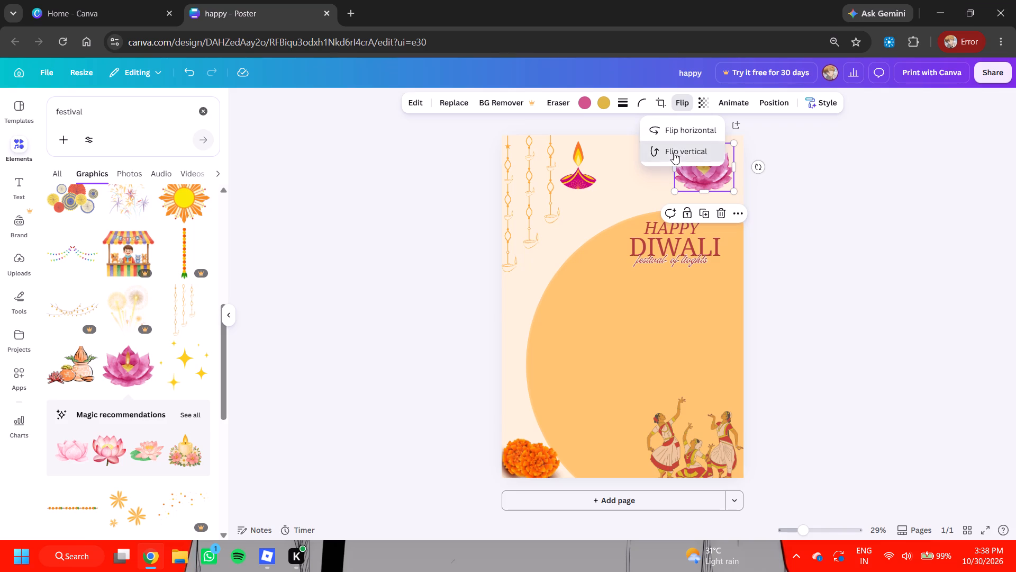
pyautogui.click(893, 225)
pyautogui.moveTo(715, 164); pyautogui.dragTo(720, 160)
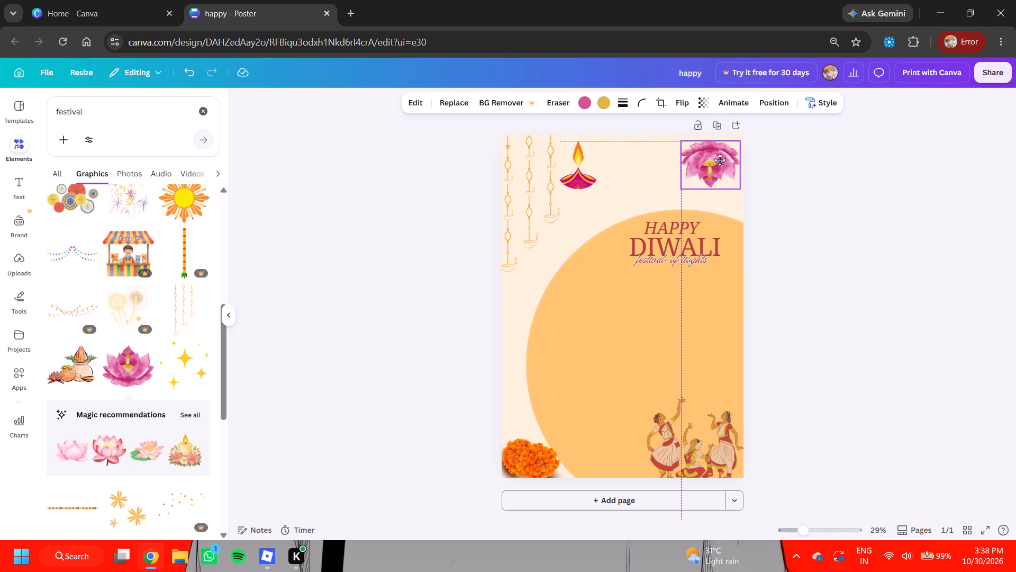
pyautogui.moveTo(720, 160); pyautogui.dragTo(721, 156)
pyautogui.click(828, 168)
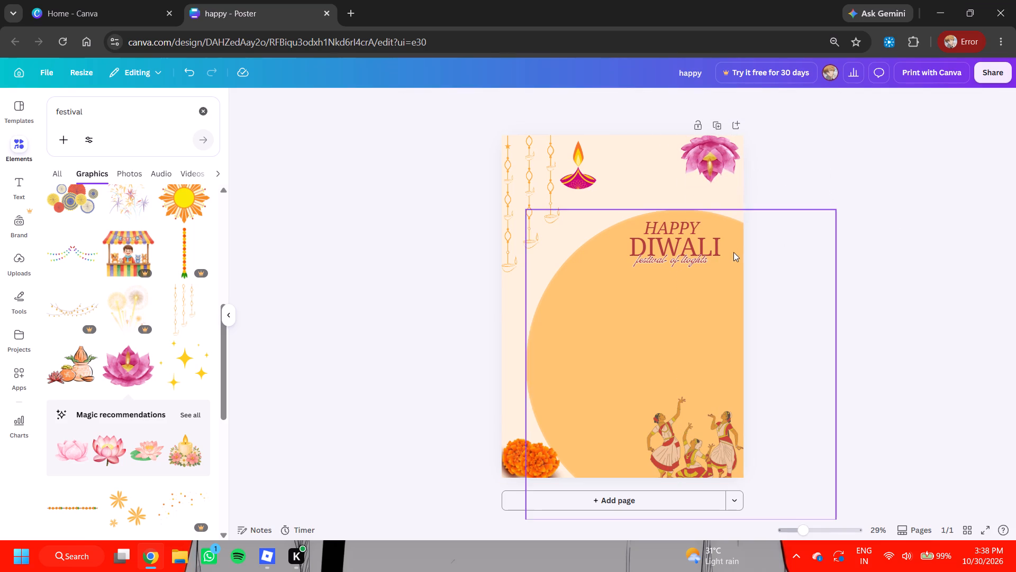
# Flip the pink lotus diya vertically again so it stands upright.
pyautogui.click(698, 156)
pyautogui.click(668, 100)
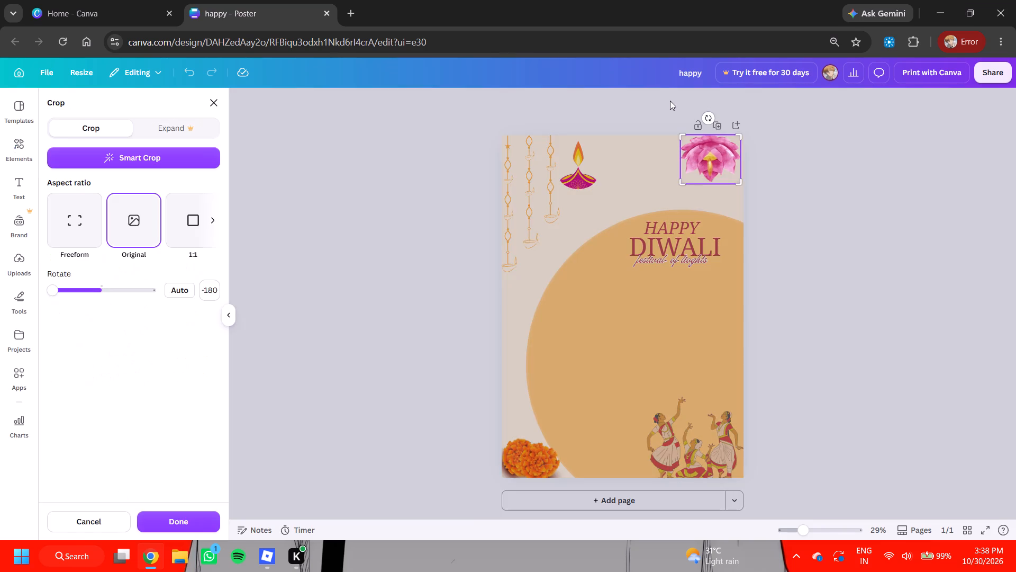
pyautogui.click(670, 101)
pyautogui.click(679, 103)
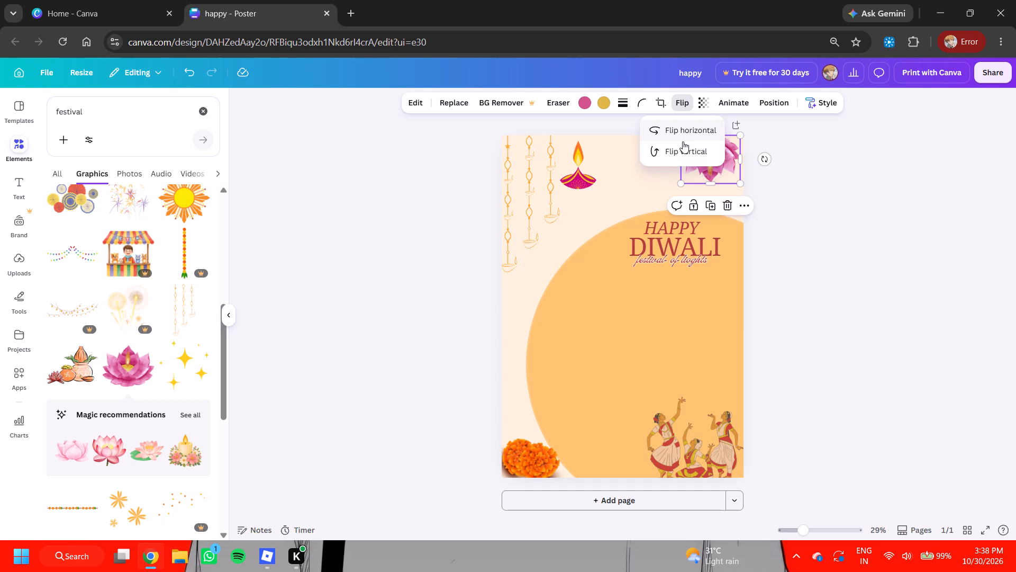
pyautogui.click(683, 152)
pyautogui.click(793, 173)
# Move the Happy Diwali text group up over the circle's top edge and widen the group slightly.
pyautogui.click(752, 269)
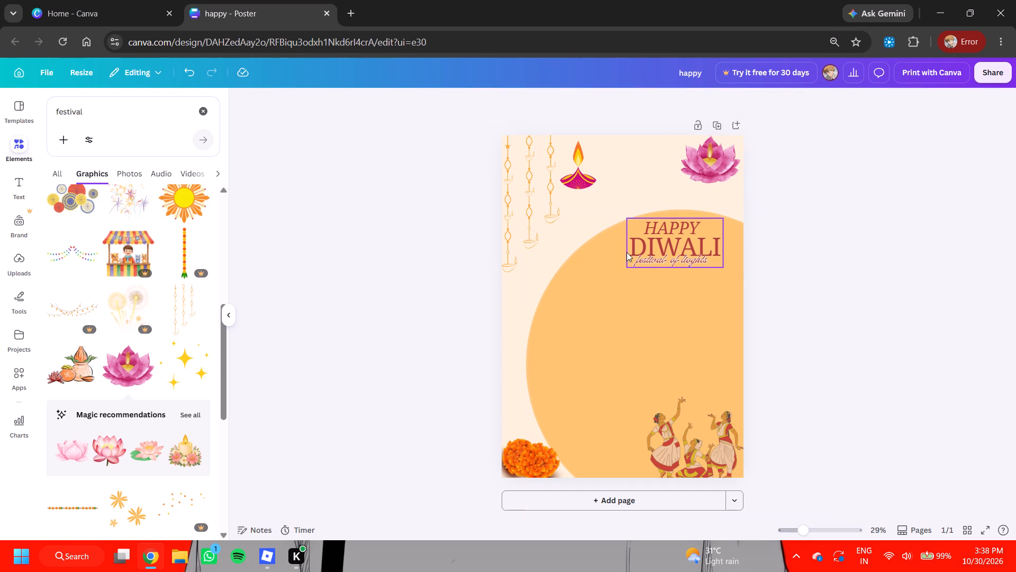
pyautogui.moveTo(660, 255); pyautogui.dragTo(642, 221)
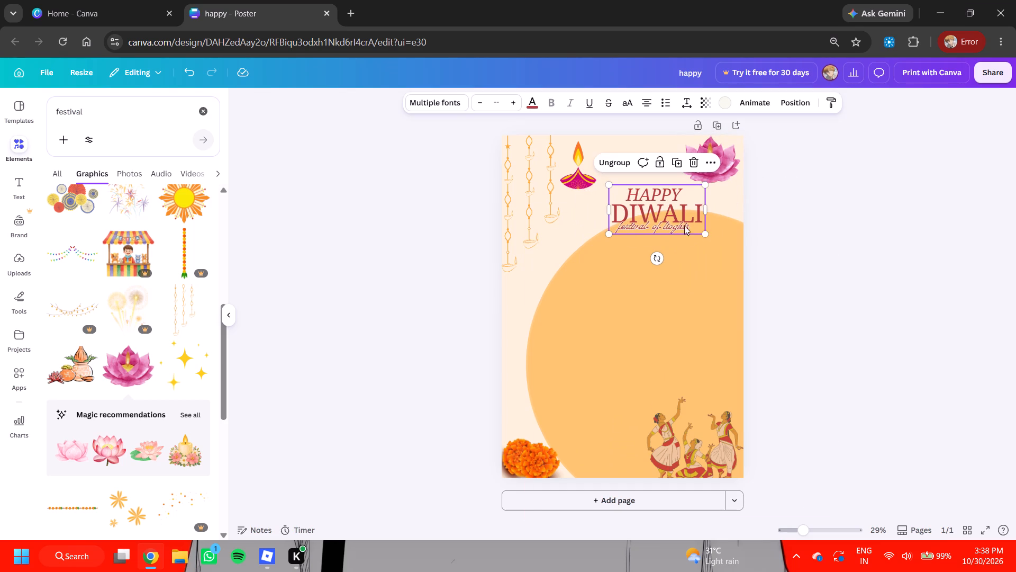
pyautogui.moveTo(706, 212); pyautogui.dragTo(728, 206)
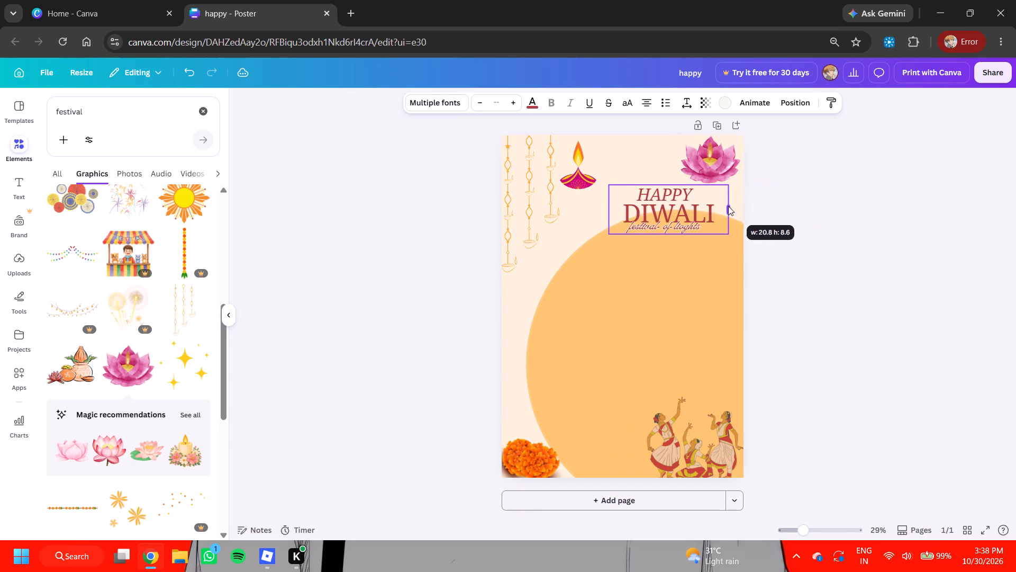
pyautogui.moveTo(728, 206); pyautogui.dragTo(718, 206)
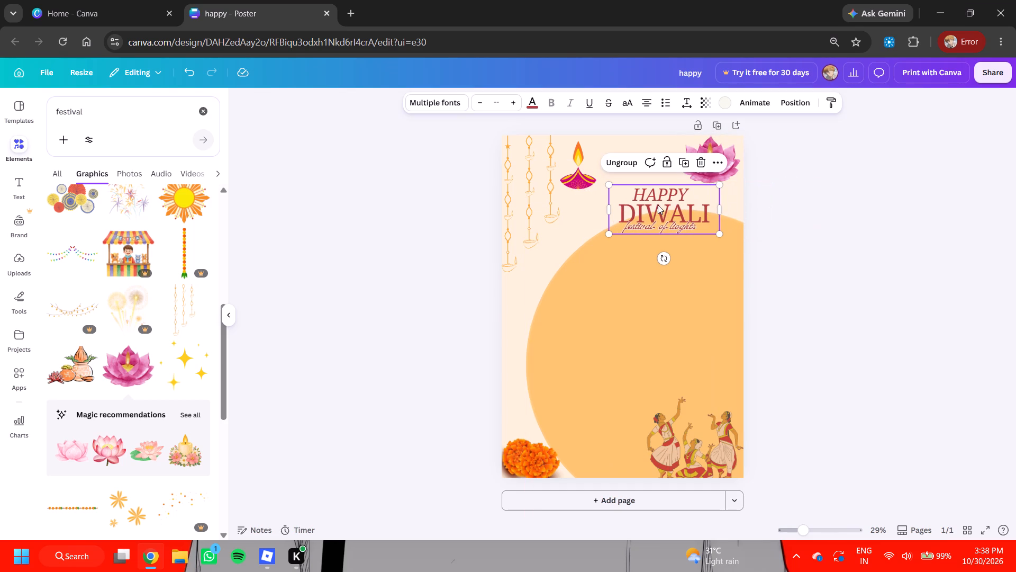
# Delete the Happy Diwali text group.
pyautogui.click(699, 160)
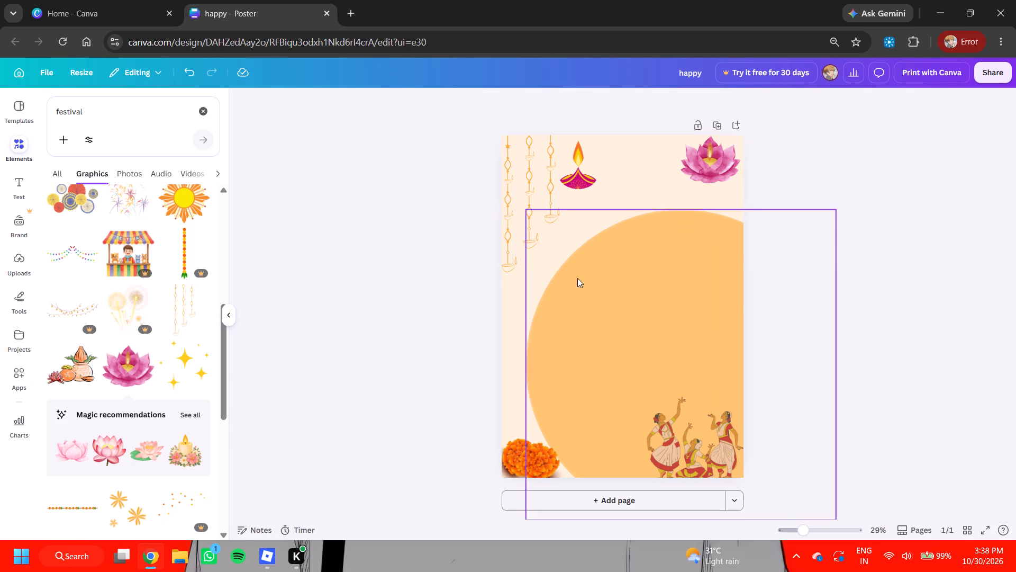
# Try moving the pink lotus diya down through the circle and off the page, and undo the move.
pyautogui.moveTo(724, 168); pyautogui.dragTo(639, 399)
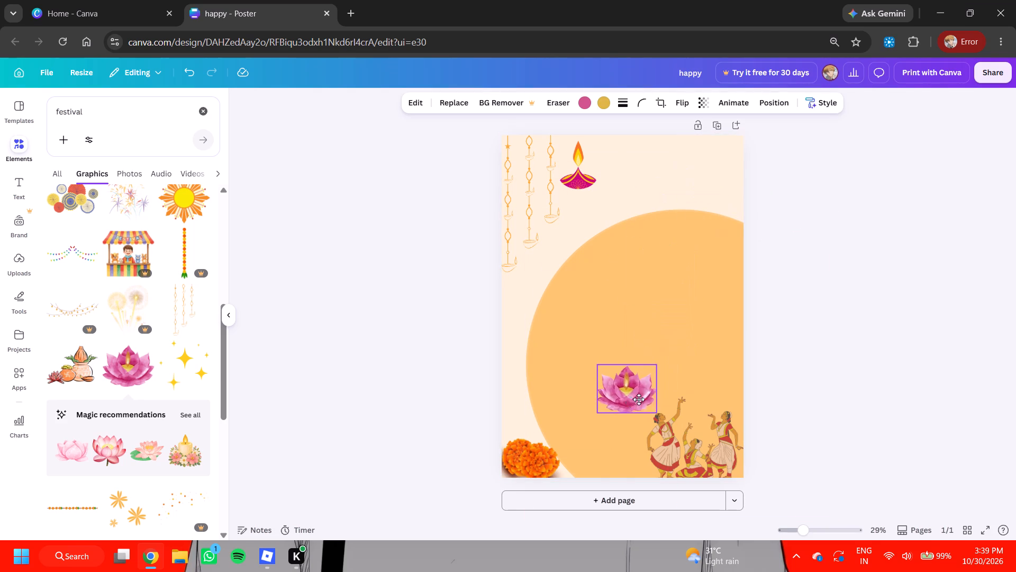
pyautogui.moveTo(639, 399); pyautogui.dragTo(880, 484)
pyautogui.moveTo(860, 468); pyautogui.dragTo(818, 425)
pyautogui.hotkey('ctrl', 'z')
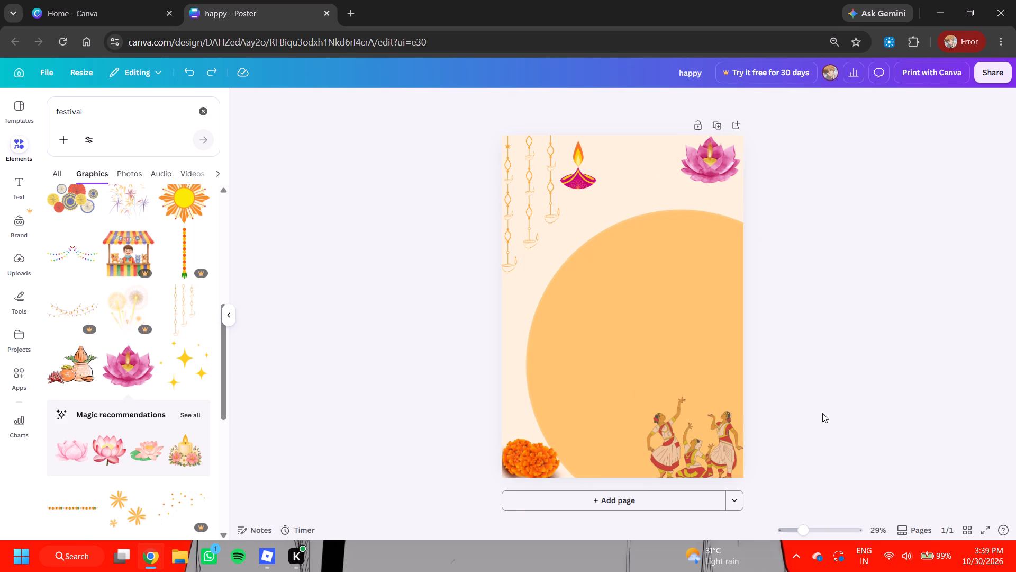
# Move the pink lotus diya into the circle's lower part, above and to the left of the dancers.
pyautogui.moveTo(703, 149); pyautogui.dragTo(606, 358)
pyautogui.click(801, 262)
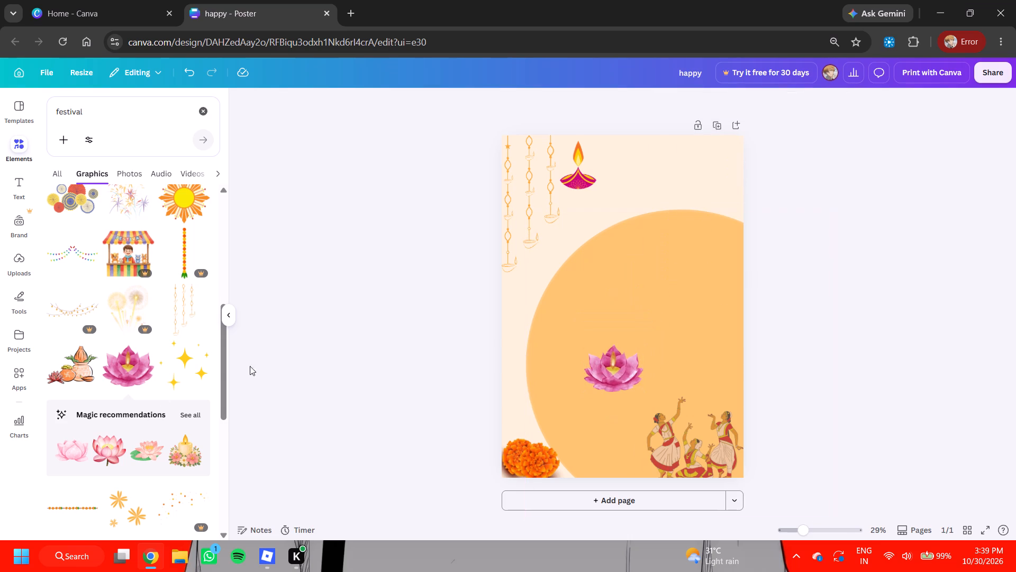
# Find the "Seasonal Exclusives" style among the font combinations and add it to the poster.
pyautogui.click(17, 192)
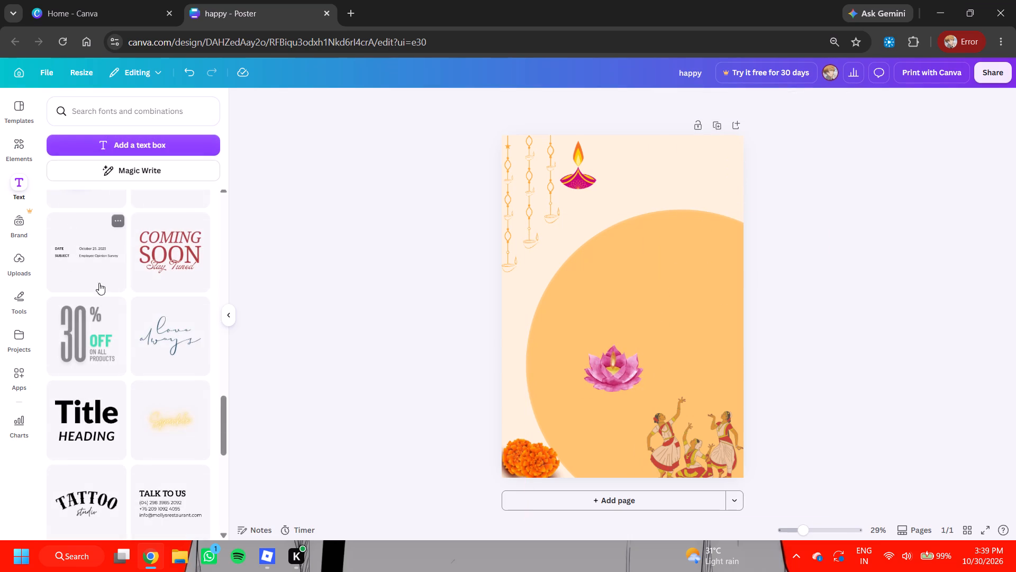
pyautogui.scroll(-7, 109, 305)
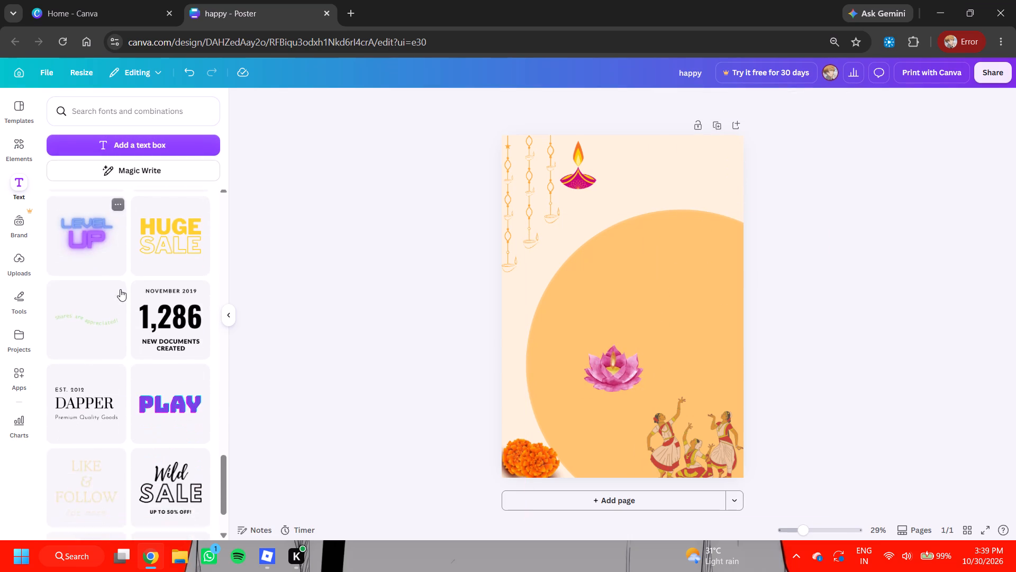
pyautogui.scroll(-5, 120, 289)
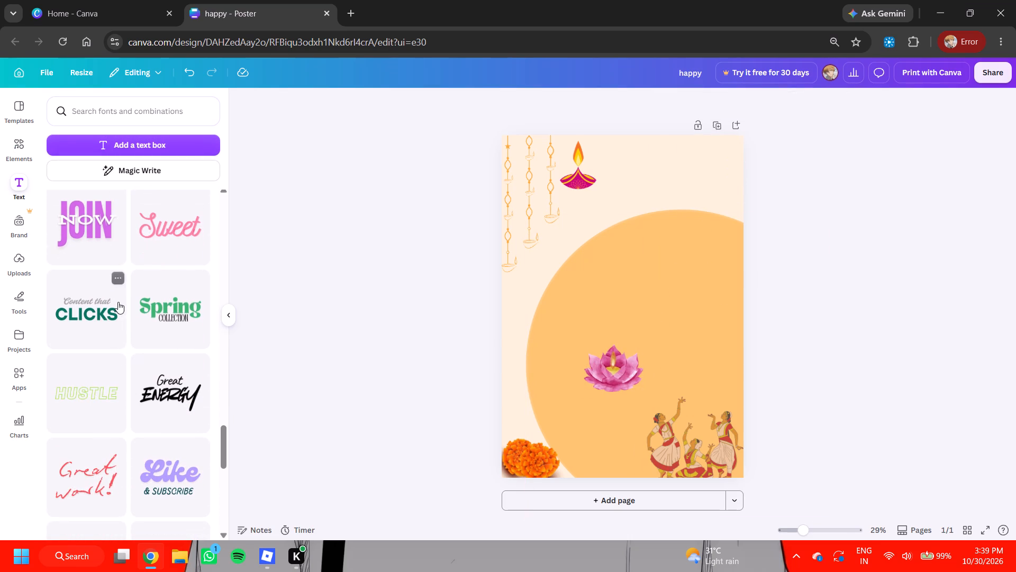
pyautogui.scroll(-7, 118, 302)
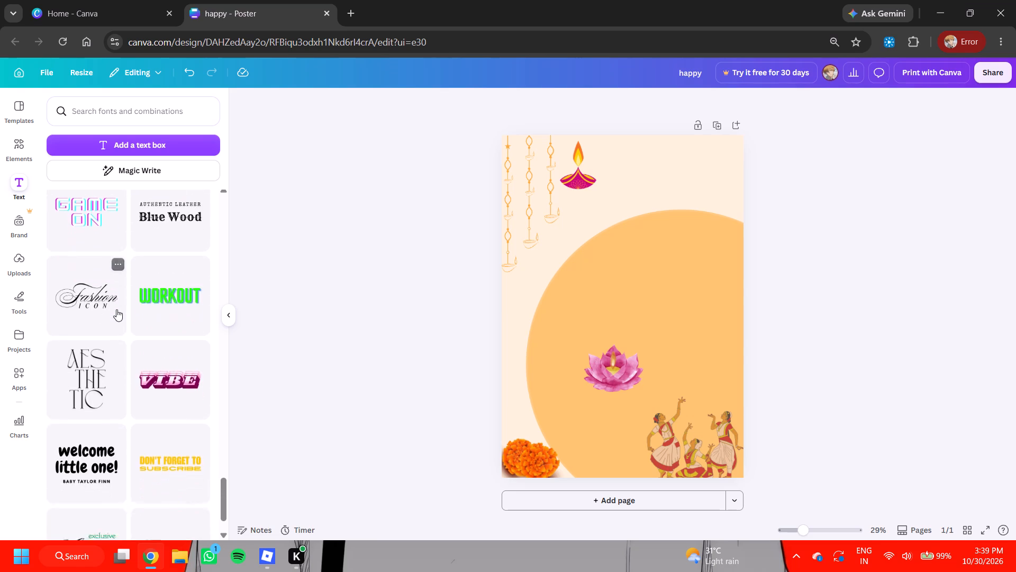
pyautogui.scroll(-5, 116, 309)
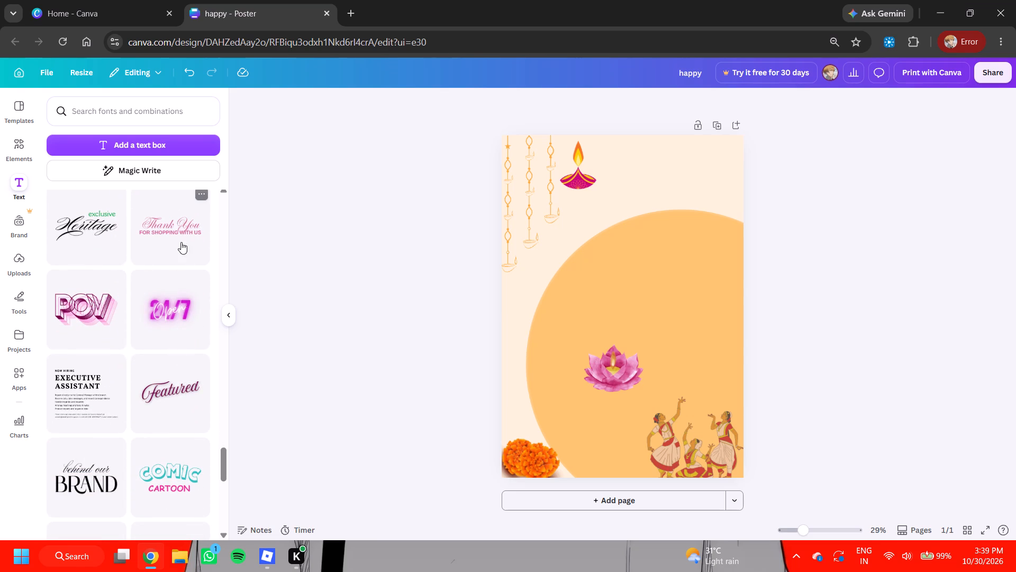
pyautogui.scroll(-6, 160, 355)
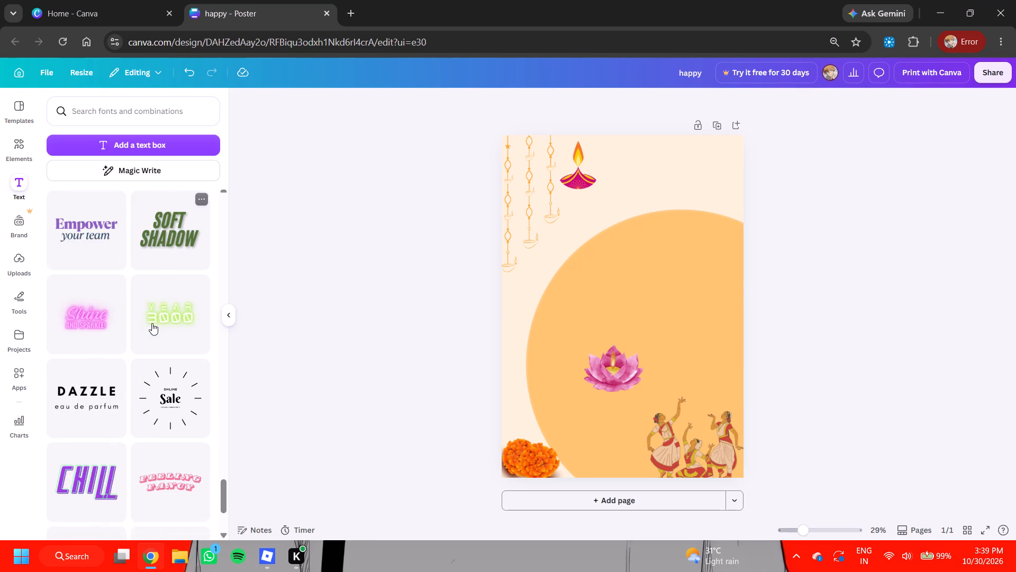
pyautogui.scroll(4, 152, 322)
pyautogui.scroll(-6, 152, 319)
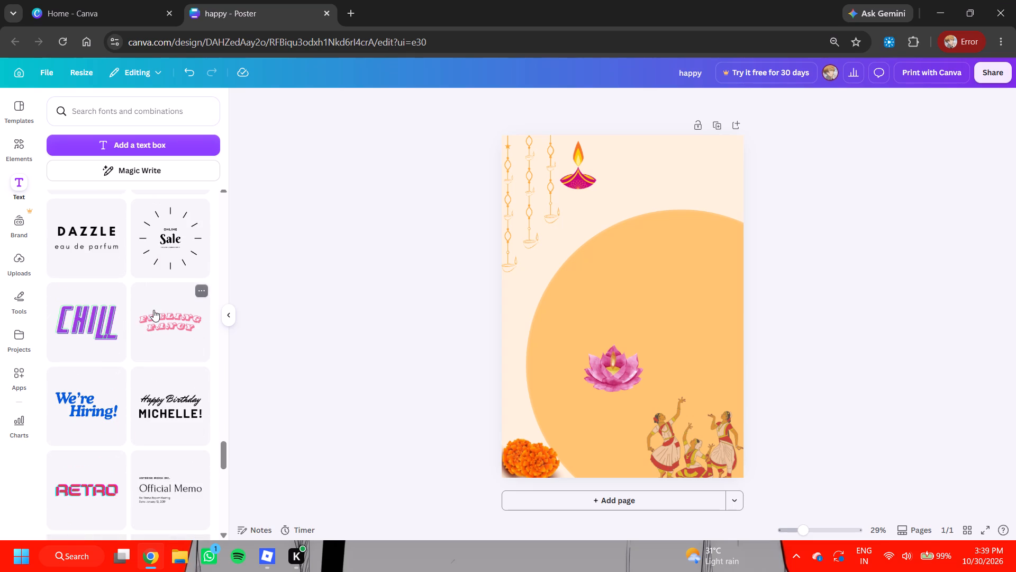
pyautogui.scroll(-7, 153, 314)
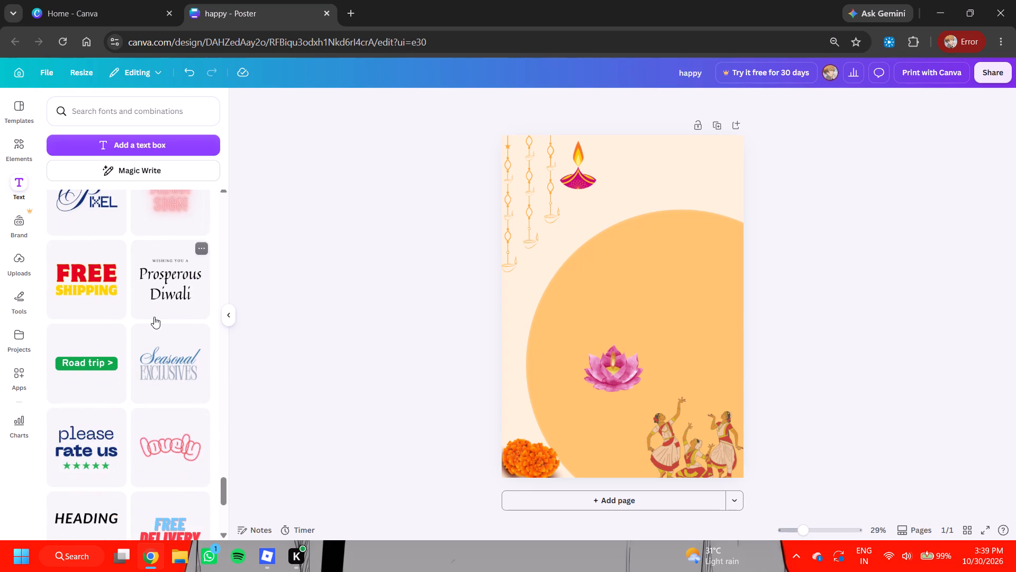
pyautogui.click(176, 353)
# Replace the script word "Seasonal" in the added text group with "happy".
pyautogui.doubleClick(596, 287)
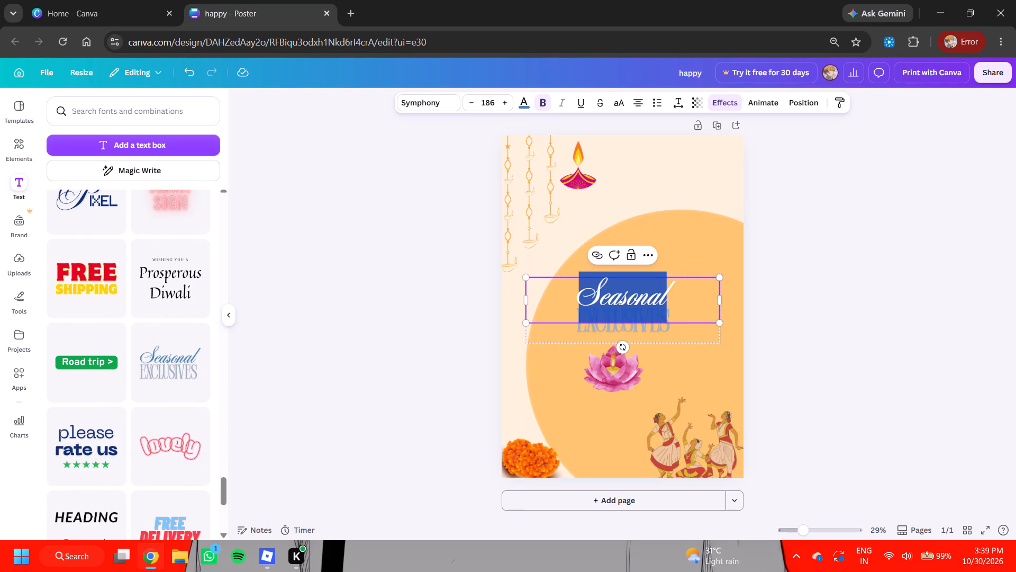
pyautogui.write('happy')
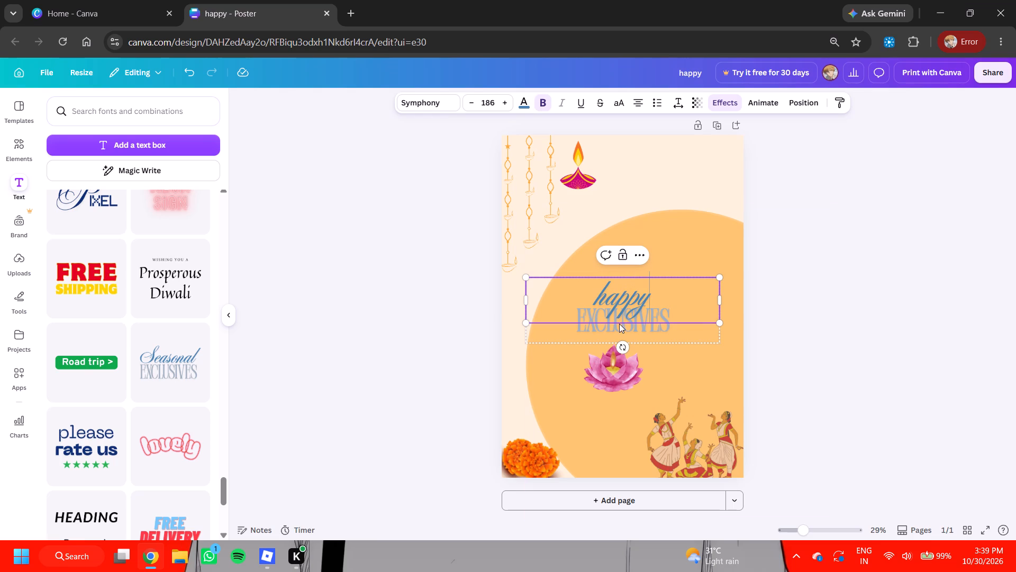
# Replace the word "EXCLUSIVES" in the added text group with "diwali".
pyautogui.doubleClick(587, 330)
pyautogui.write('diwali')
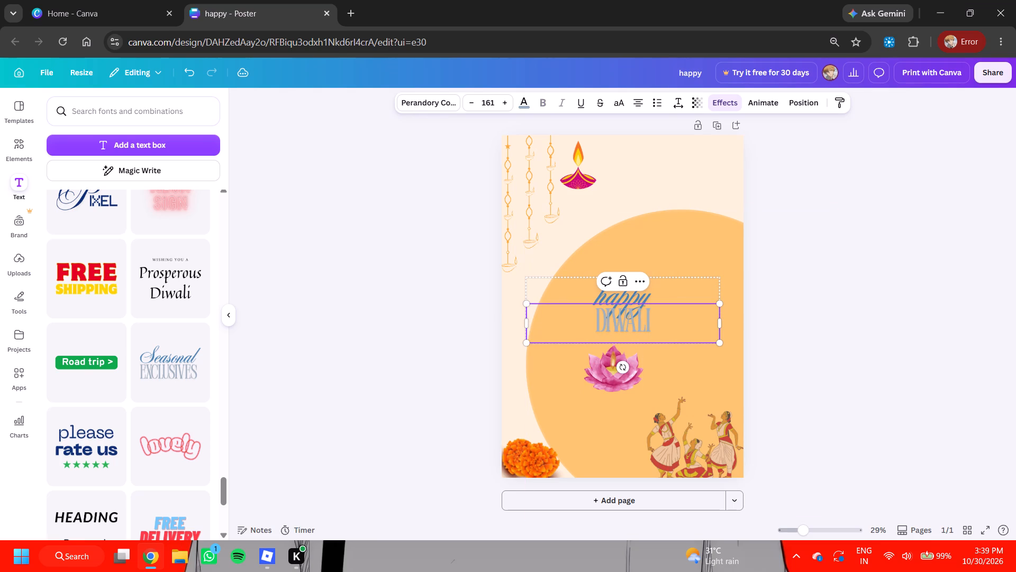
pyautogui.doubleClick(611, 298)
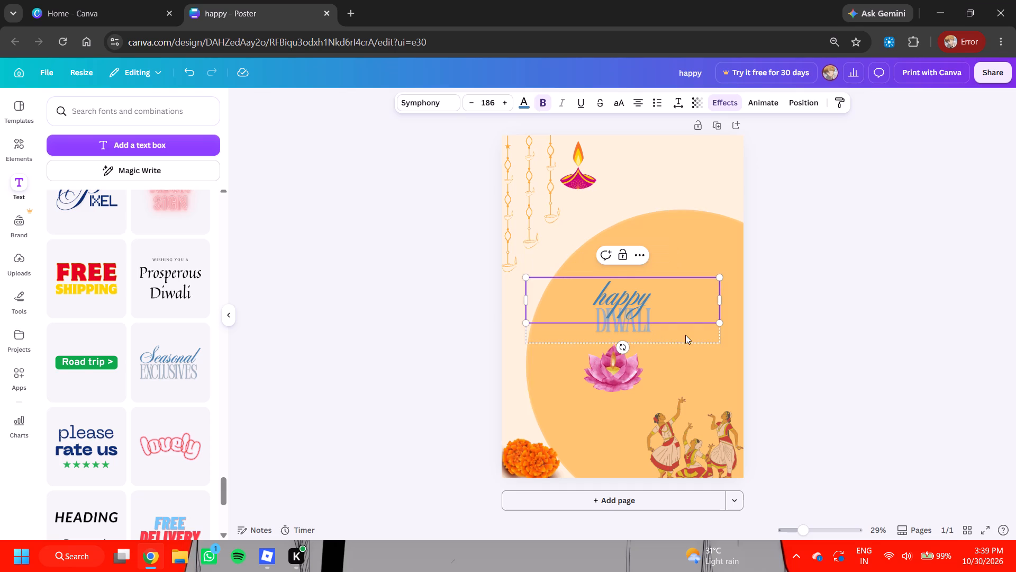
pyautogui.doubleClick(838, 315)
# Lift the happy Diwali text group into the circle's upper part and recolour both words Greyorange (#db9236).
pyautogui.moveTo(653, 281); pyautogui.dragTo(641, 308)
pyautogui.moveTo(645, 328); pyautogui.dragTo(672, 254)
pyautogui.click(537, 95)
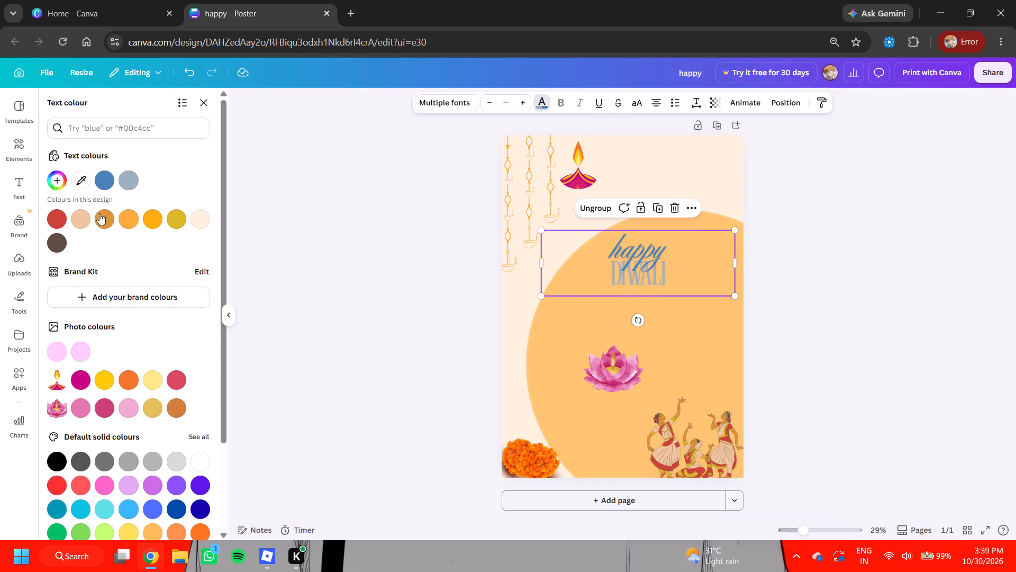
pyautogui.click(125, 216)
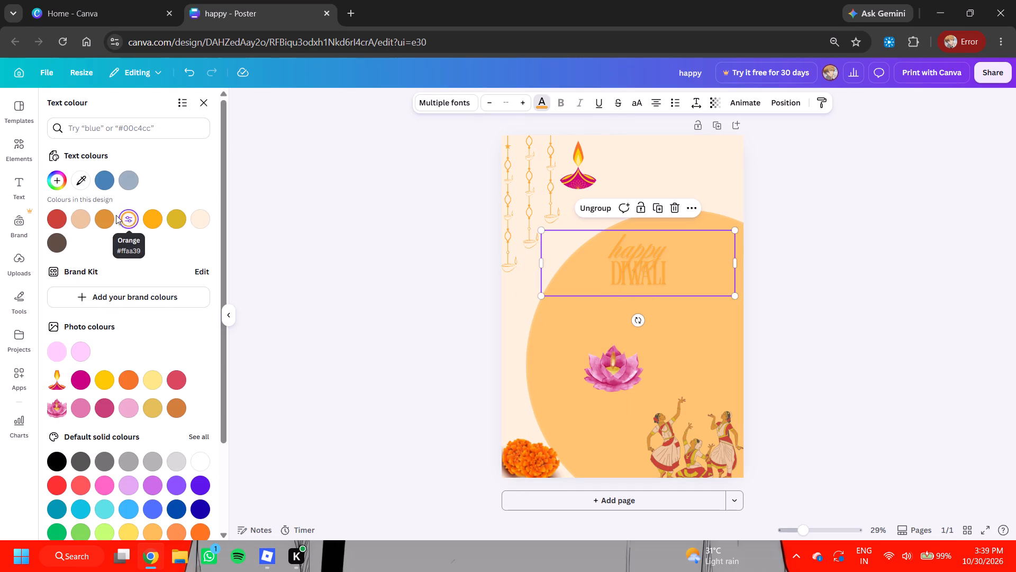
pyautogui.click(108, 216)
pyautogui.click(830, 319)
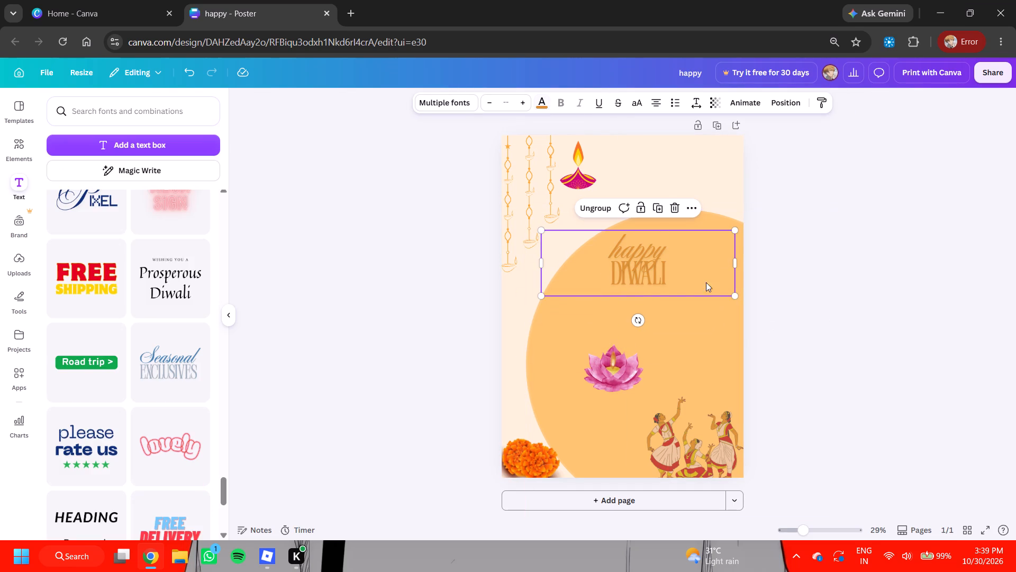
# Move the happy Diwali title to the circle's upper right, with its words close to the page's right edge.
pyautogui.moveTo(625, 279); pyautogui.dragTo(692, 286)
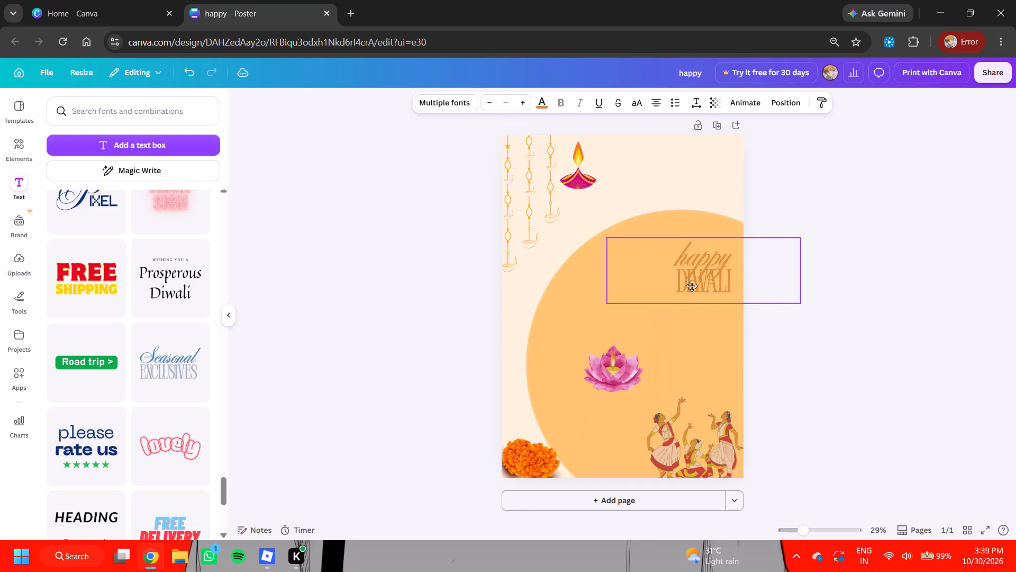
pyautogui.moveTo(692, 286); pyautogui.dragTo(695, 269)
pyautogui.click(830, 311)
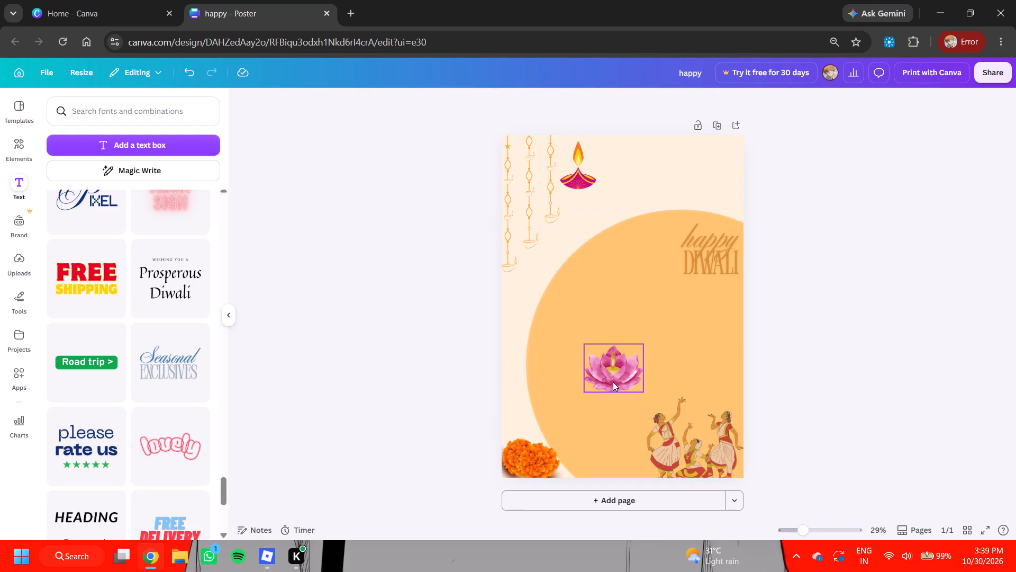
# Try the pink lotus diya at other spots in the circle and delete it from the poster.
pyautogui.moveTo(606, 374); pyautogui.dragTo(691, 342)
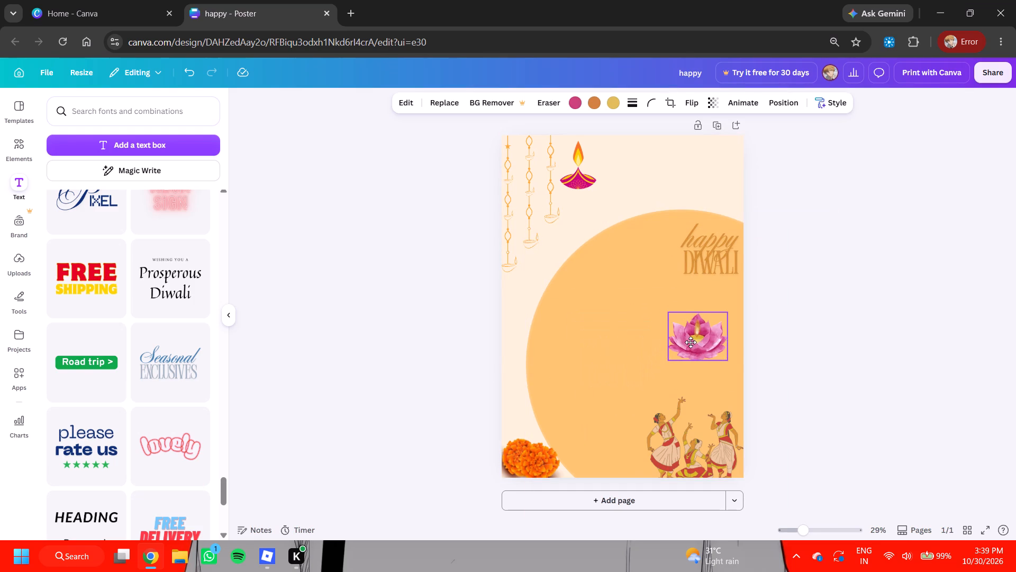
pyautogui.moveTo(691, 342); pyautogui.dragTo(613, 347)
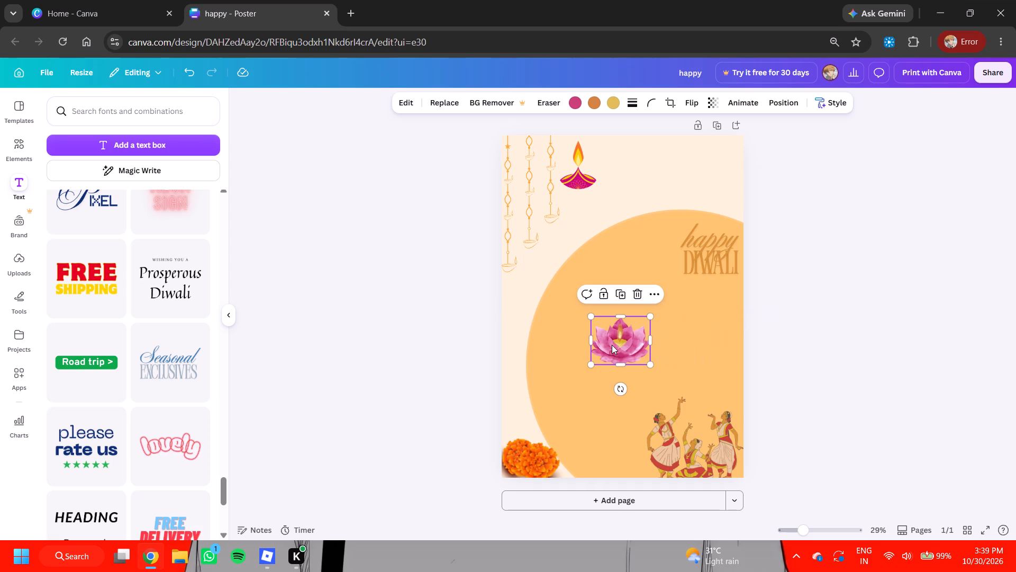
pyautogui.click(639, 295)
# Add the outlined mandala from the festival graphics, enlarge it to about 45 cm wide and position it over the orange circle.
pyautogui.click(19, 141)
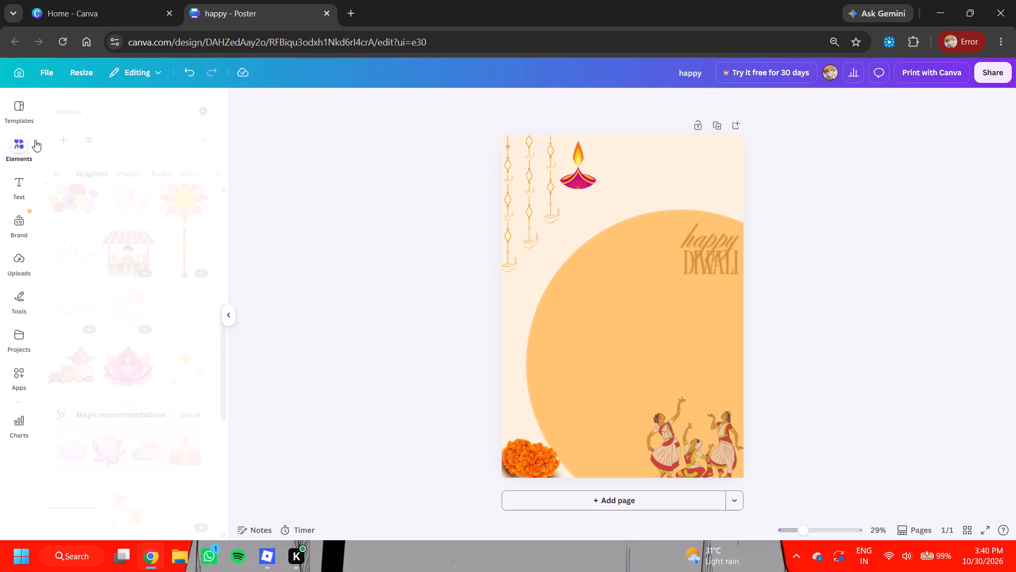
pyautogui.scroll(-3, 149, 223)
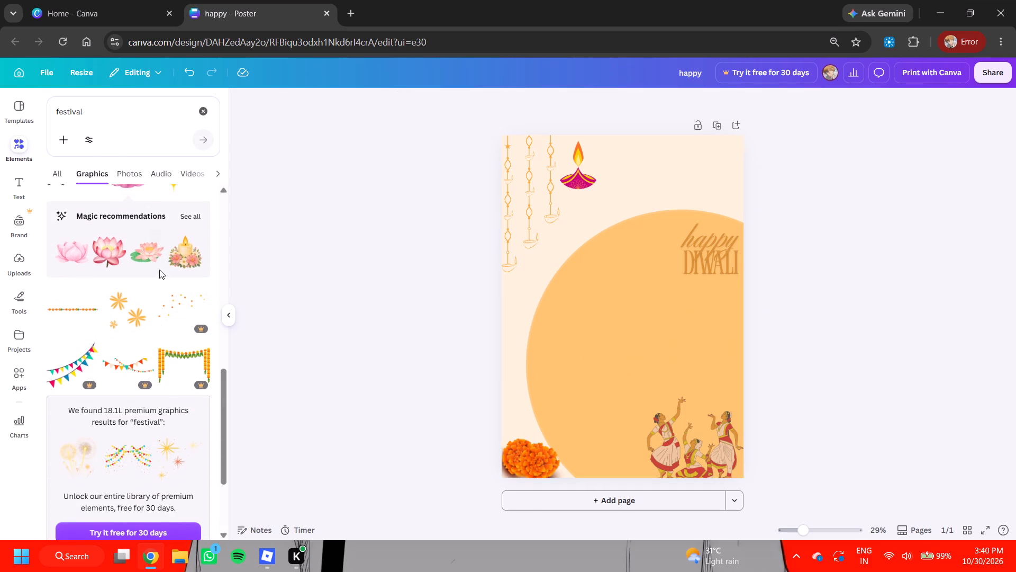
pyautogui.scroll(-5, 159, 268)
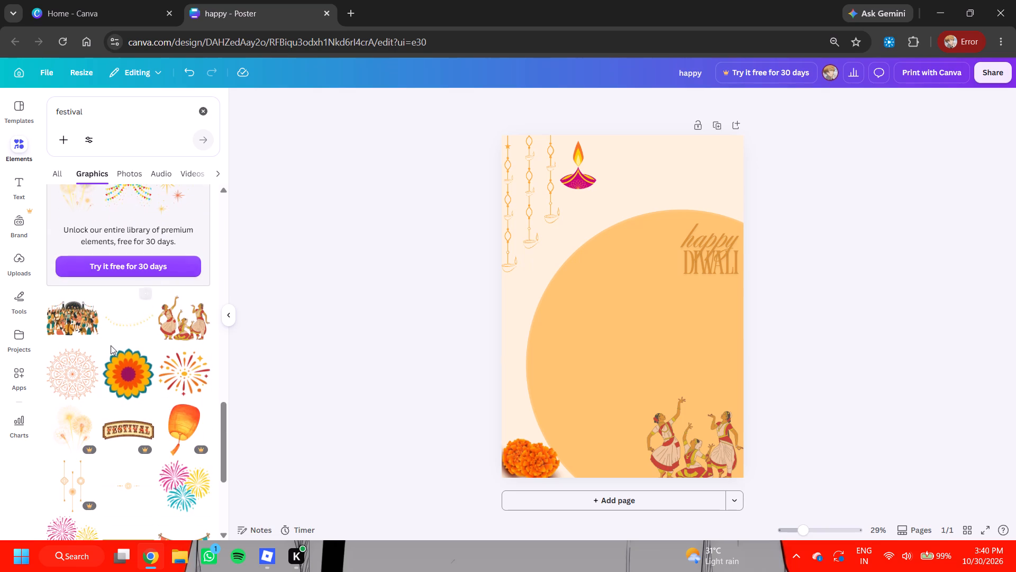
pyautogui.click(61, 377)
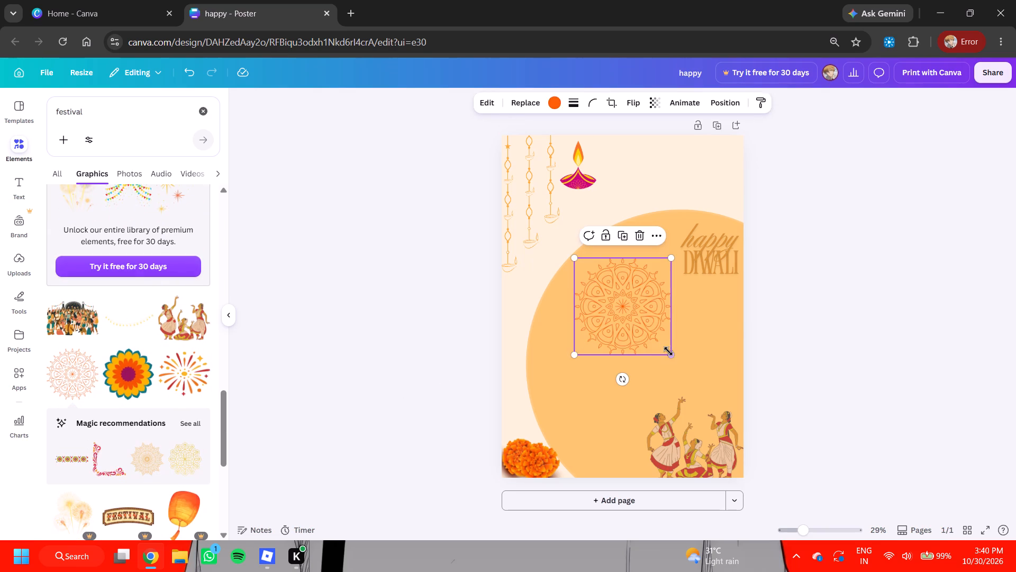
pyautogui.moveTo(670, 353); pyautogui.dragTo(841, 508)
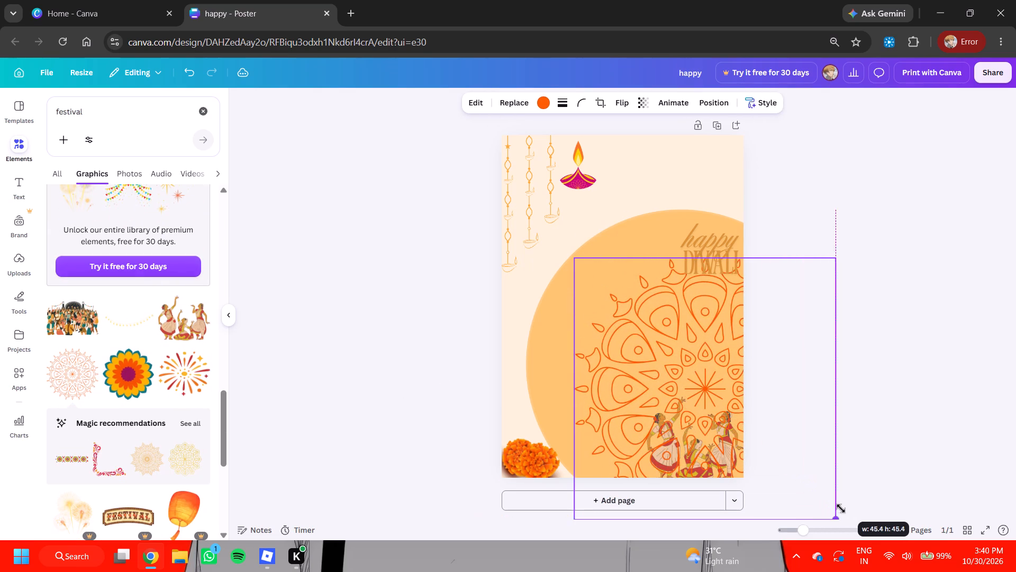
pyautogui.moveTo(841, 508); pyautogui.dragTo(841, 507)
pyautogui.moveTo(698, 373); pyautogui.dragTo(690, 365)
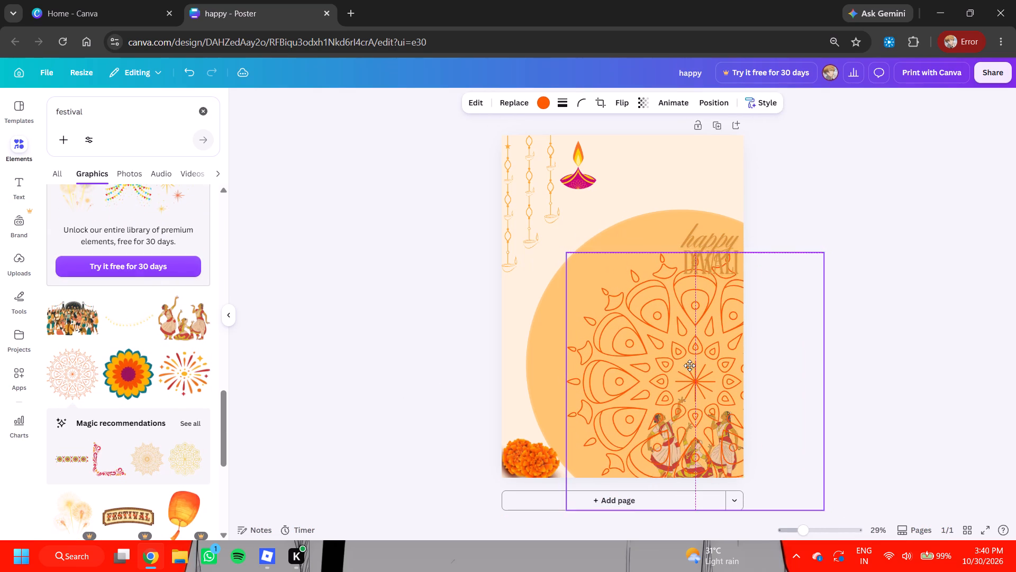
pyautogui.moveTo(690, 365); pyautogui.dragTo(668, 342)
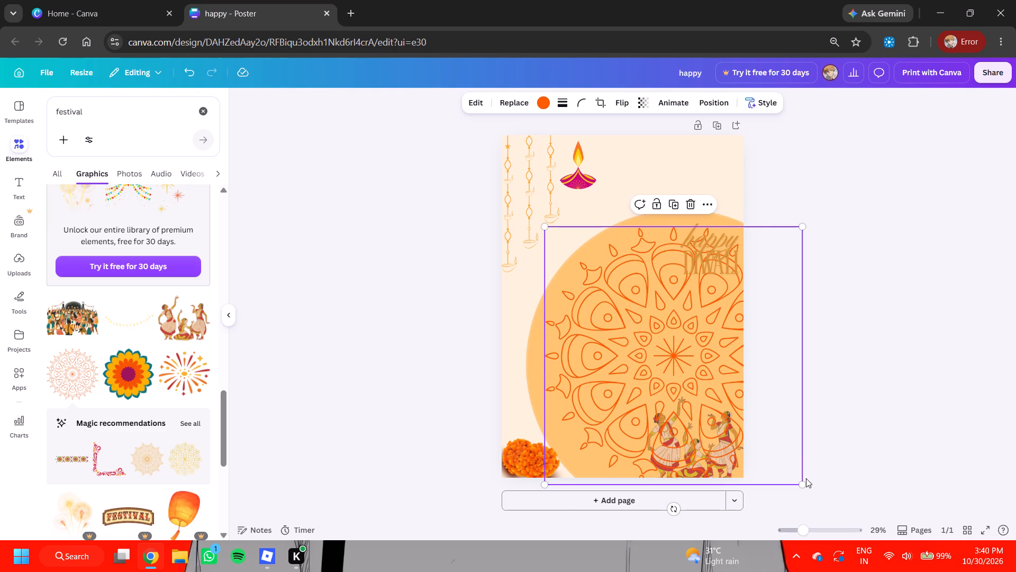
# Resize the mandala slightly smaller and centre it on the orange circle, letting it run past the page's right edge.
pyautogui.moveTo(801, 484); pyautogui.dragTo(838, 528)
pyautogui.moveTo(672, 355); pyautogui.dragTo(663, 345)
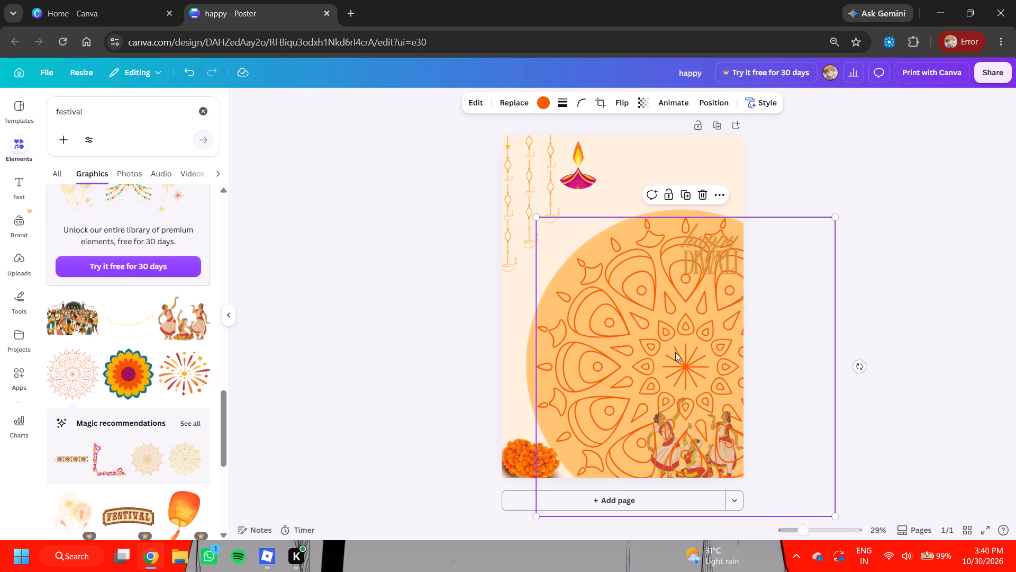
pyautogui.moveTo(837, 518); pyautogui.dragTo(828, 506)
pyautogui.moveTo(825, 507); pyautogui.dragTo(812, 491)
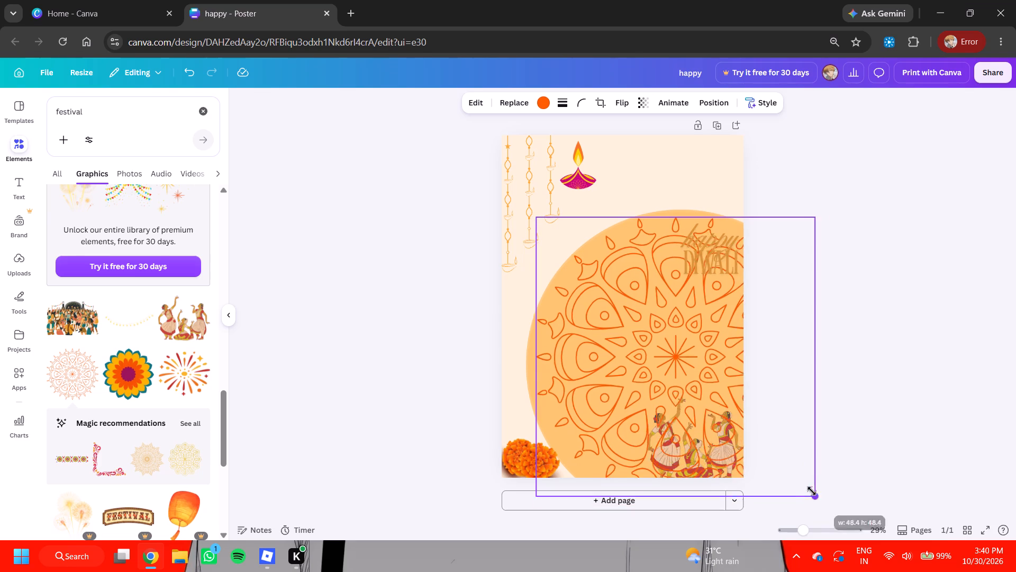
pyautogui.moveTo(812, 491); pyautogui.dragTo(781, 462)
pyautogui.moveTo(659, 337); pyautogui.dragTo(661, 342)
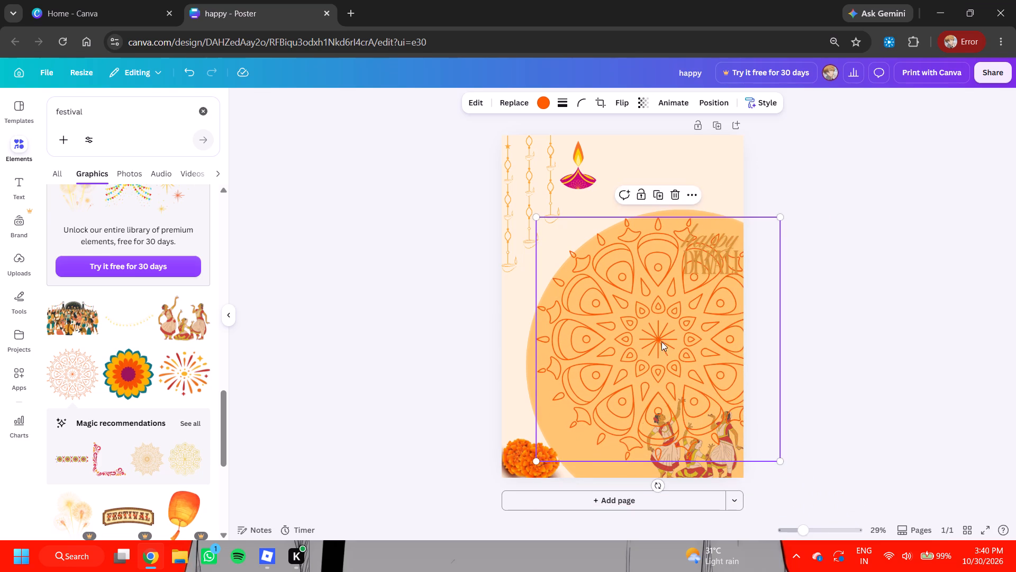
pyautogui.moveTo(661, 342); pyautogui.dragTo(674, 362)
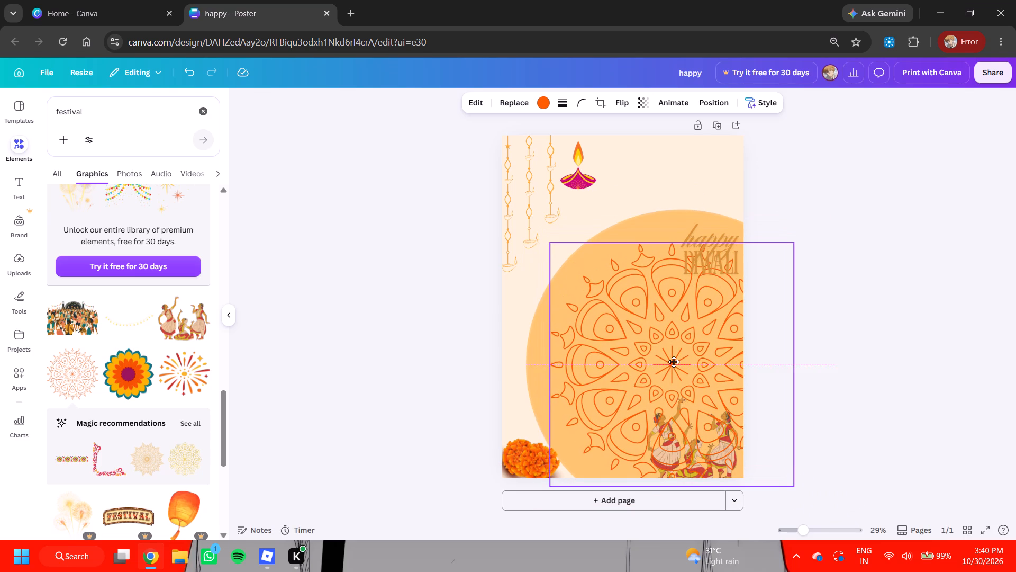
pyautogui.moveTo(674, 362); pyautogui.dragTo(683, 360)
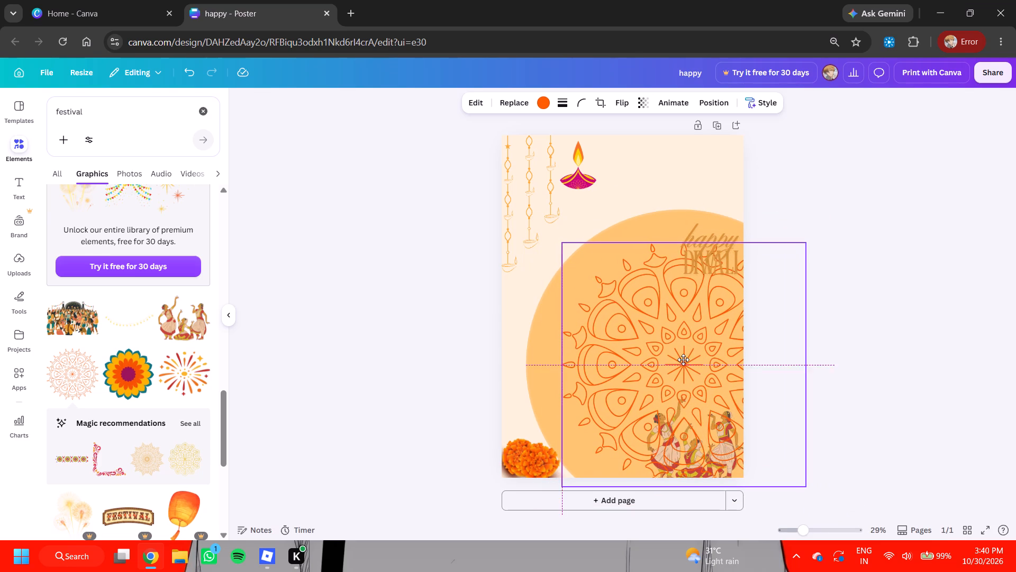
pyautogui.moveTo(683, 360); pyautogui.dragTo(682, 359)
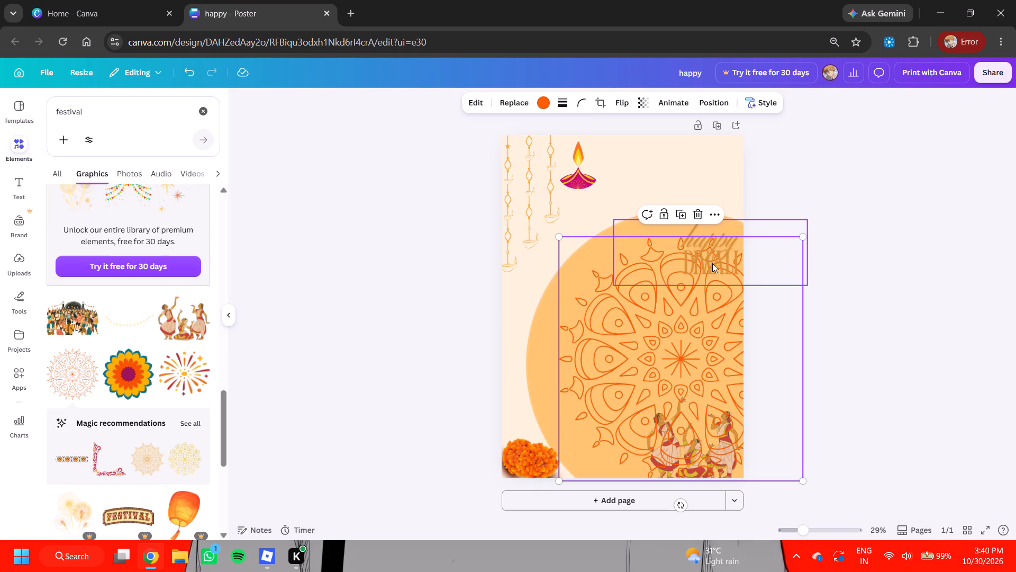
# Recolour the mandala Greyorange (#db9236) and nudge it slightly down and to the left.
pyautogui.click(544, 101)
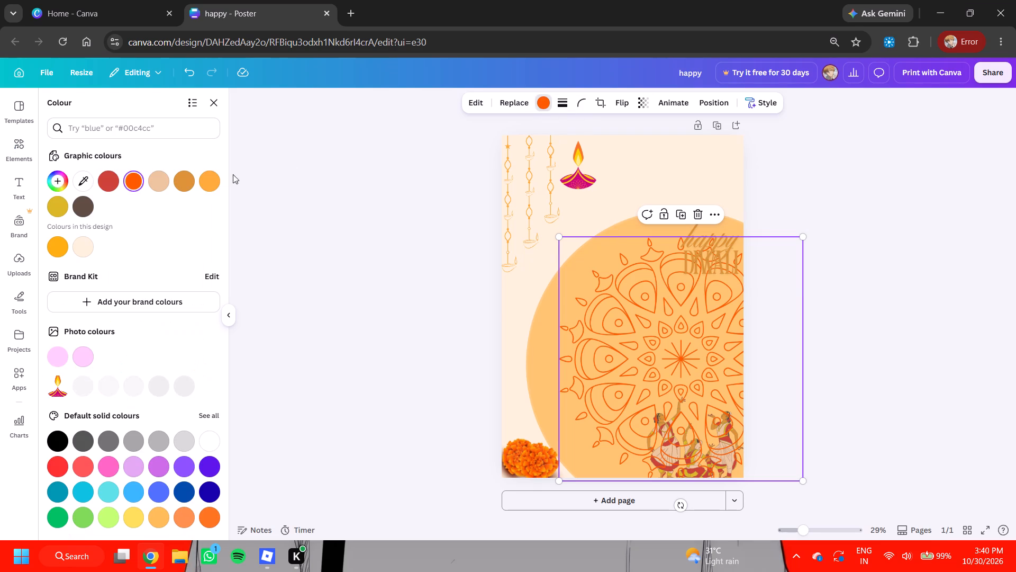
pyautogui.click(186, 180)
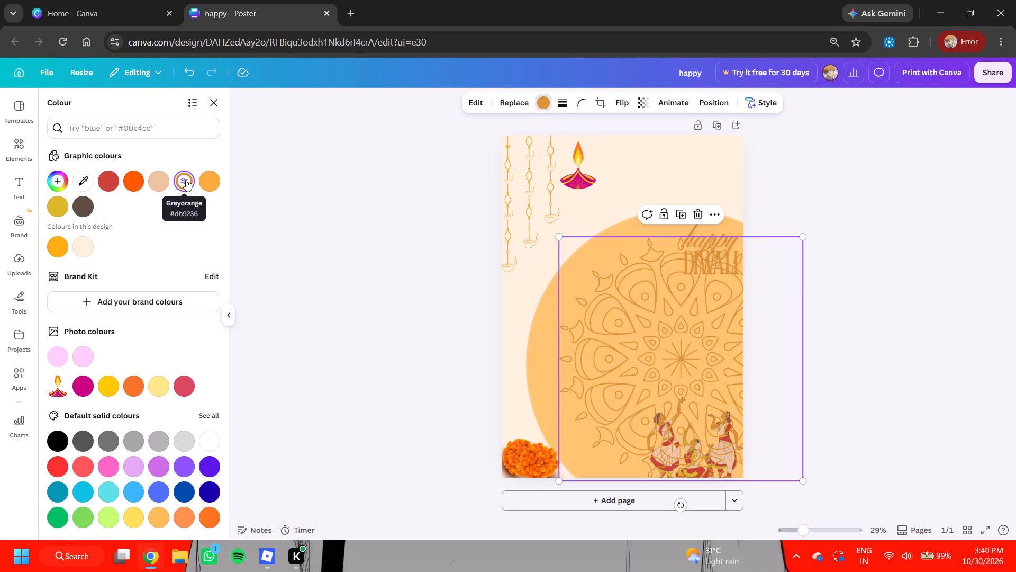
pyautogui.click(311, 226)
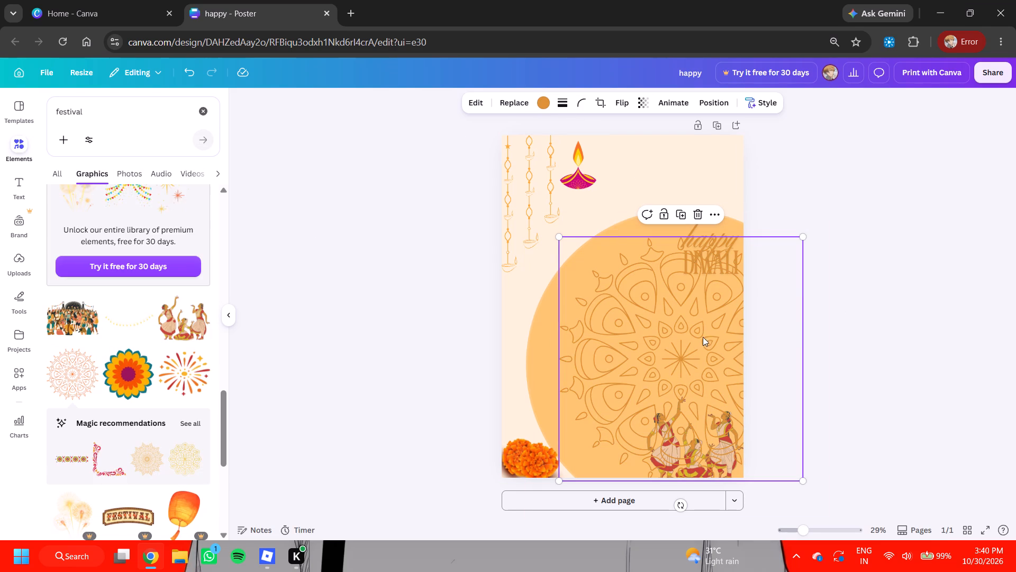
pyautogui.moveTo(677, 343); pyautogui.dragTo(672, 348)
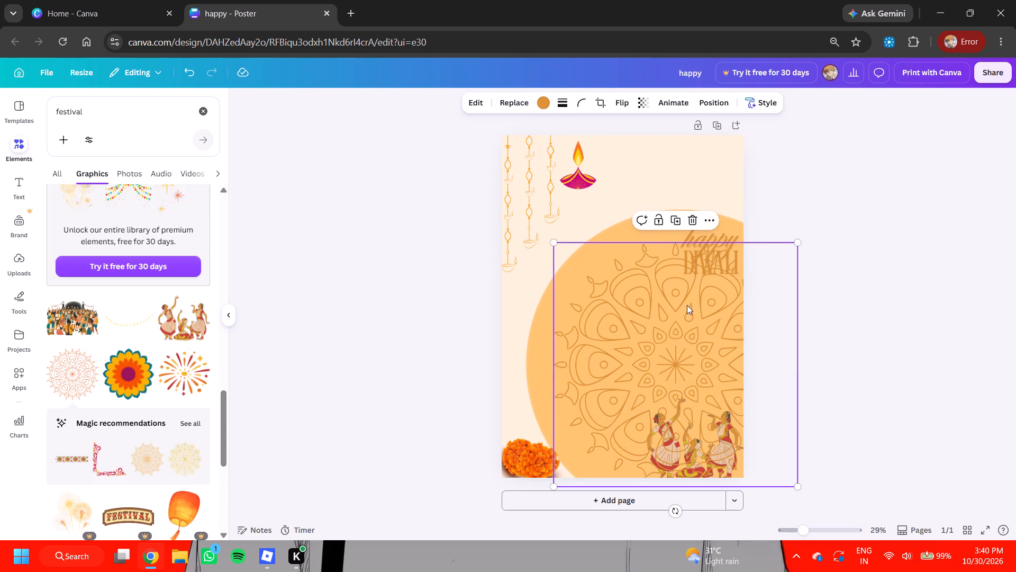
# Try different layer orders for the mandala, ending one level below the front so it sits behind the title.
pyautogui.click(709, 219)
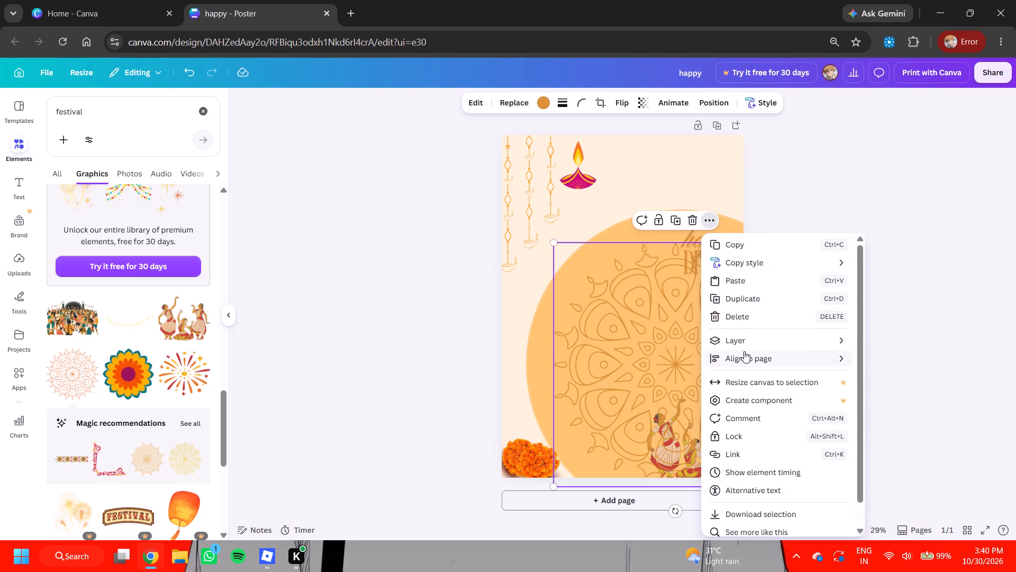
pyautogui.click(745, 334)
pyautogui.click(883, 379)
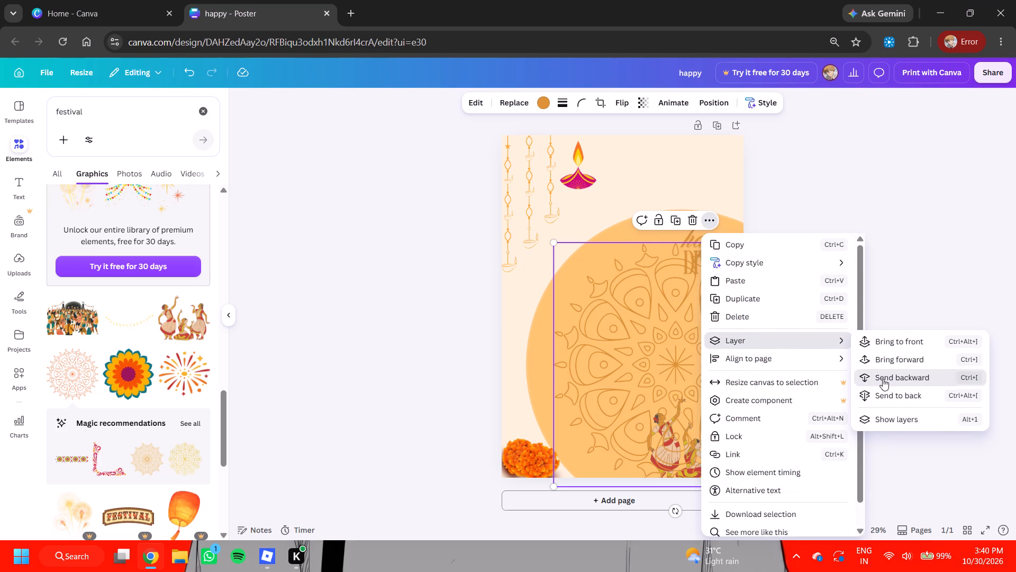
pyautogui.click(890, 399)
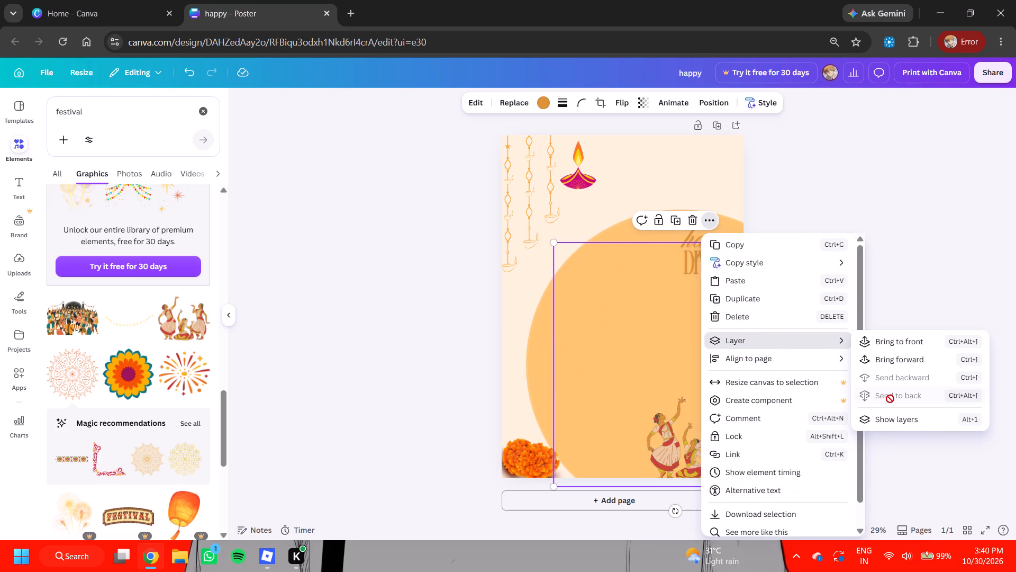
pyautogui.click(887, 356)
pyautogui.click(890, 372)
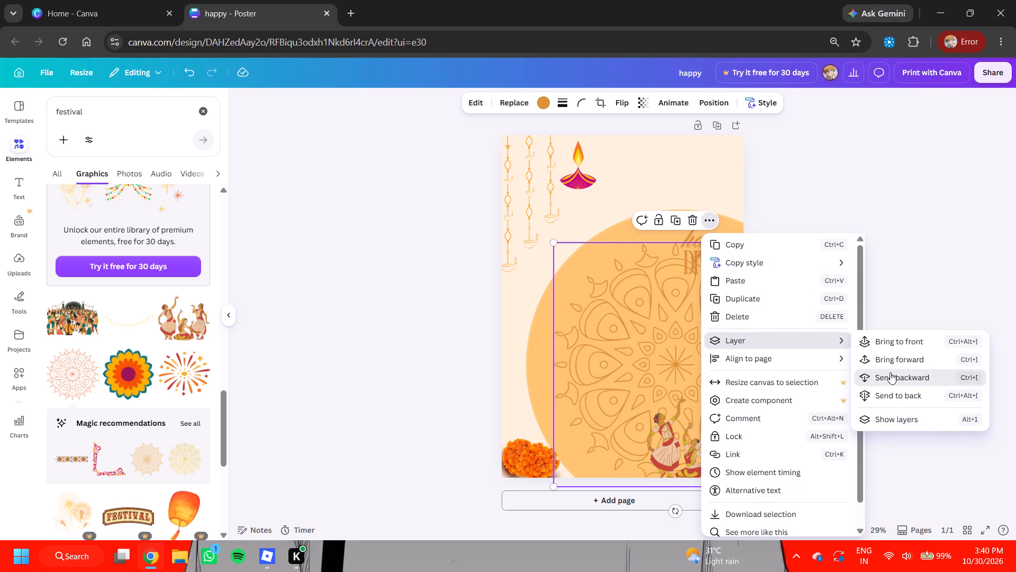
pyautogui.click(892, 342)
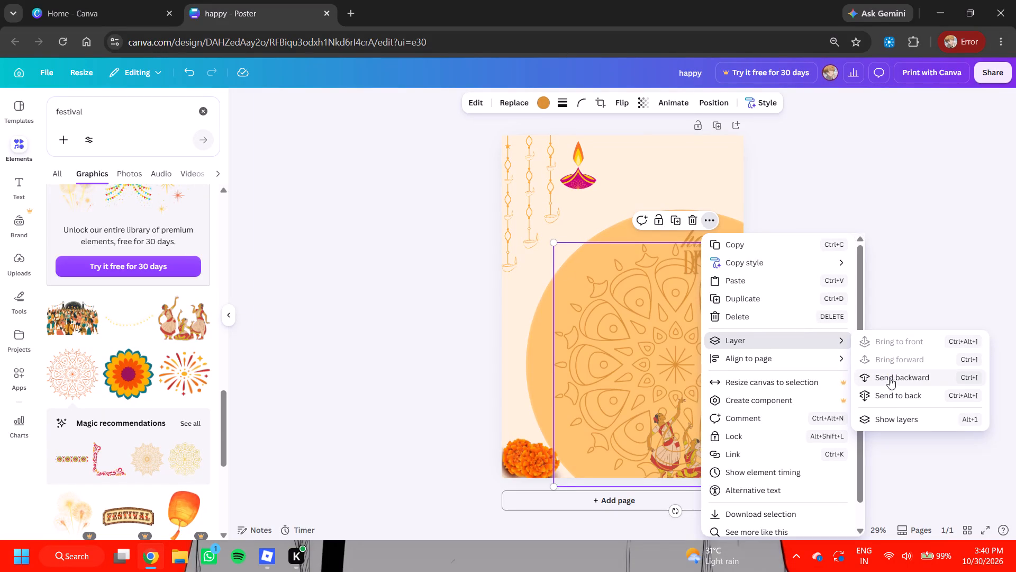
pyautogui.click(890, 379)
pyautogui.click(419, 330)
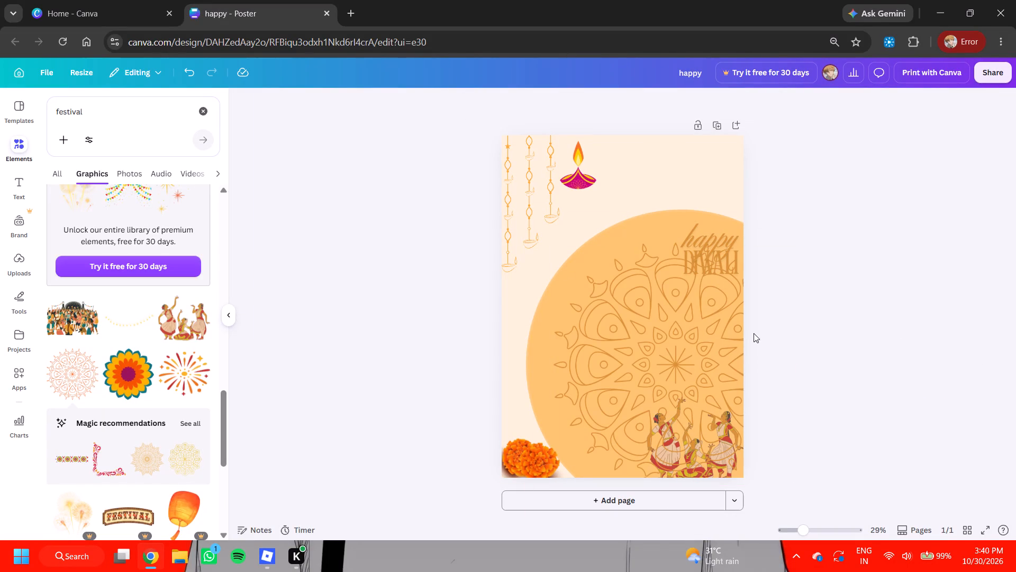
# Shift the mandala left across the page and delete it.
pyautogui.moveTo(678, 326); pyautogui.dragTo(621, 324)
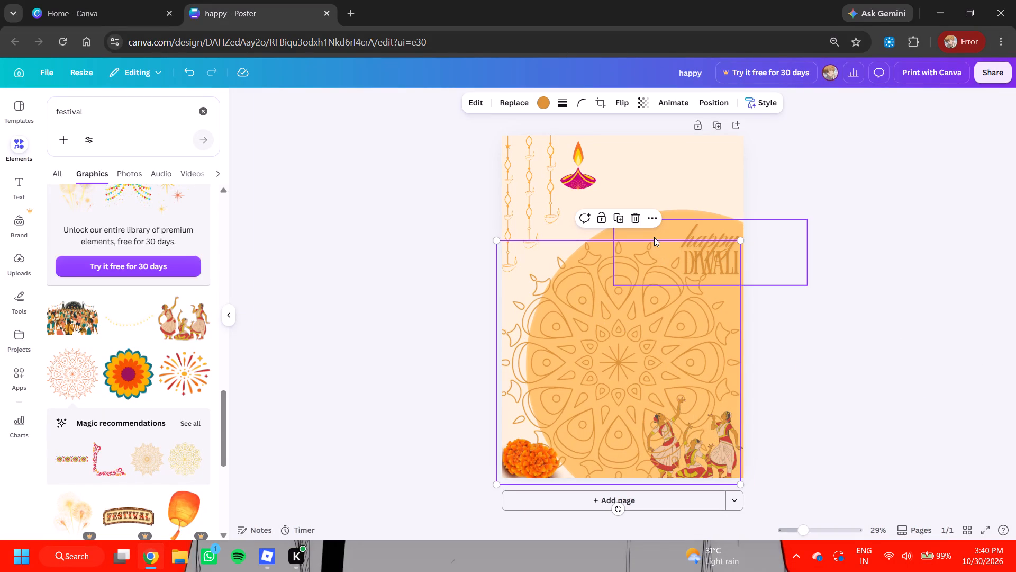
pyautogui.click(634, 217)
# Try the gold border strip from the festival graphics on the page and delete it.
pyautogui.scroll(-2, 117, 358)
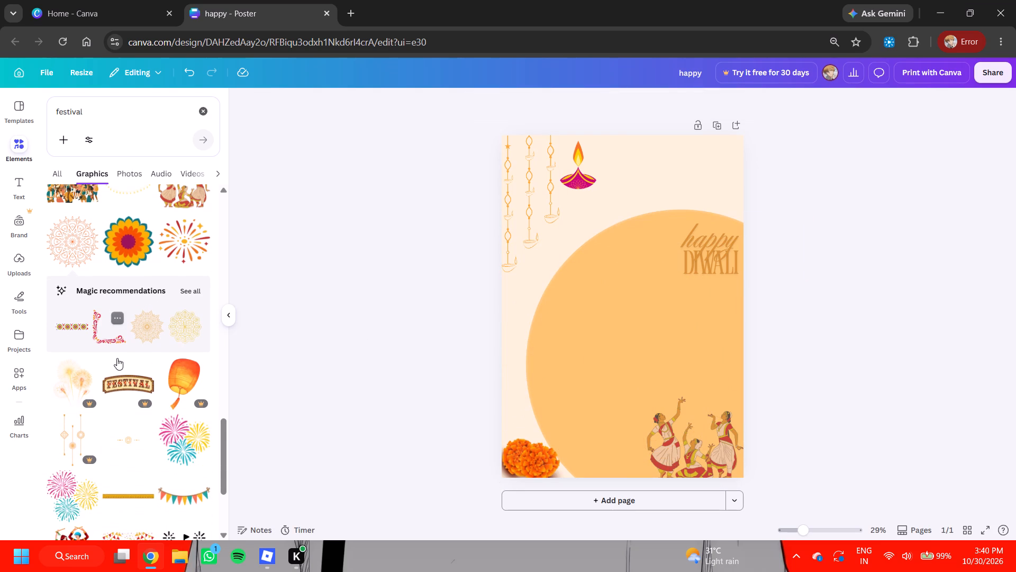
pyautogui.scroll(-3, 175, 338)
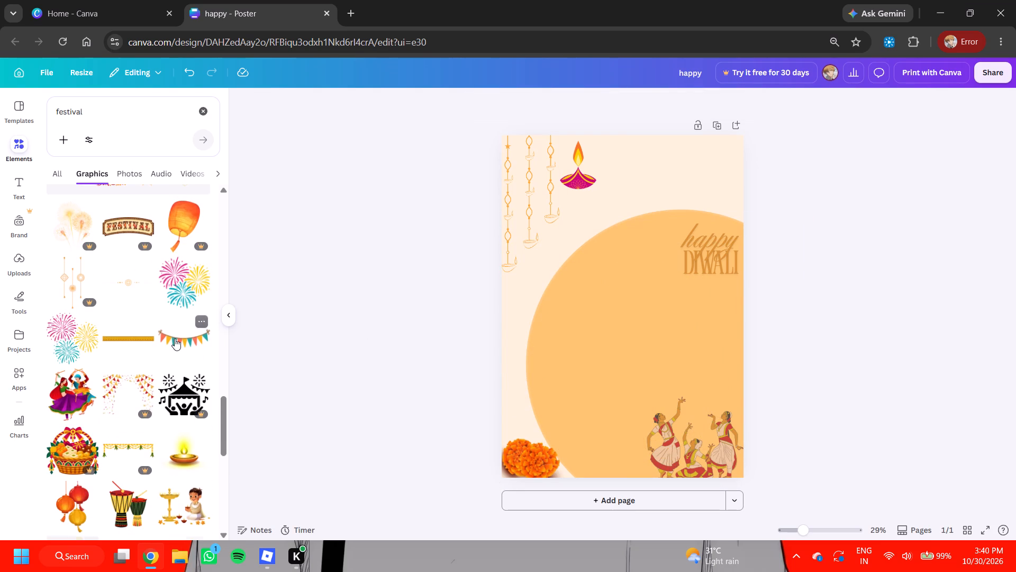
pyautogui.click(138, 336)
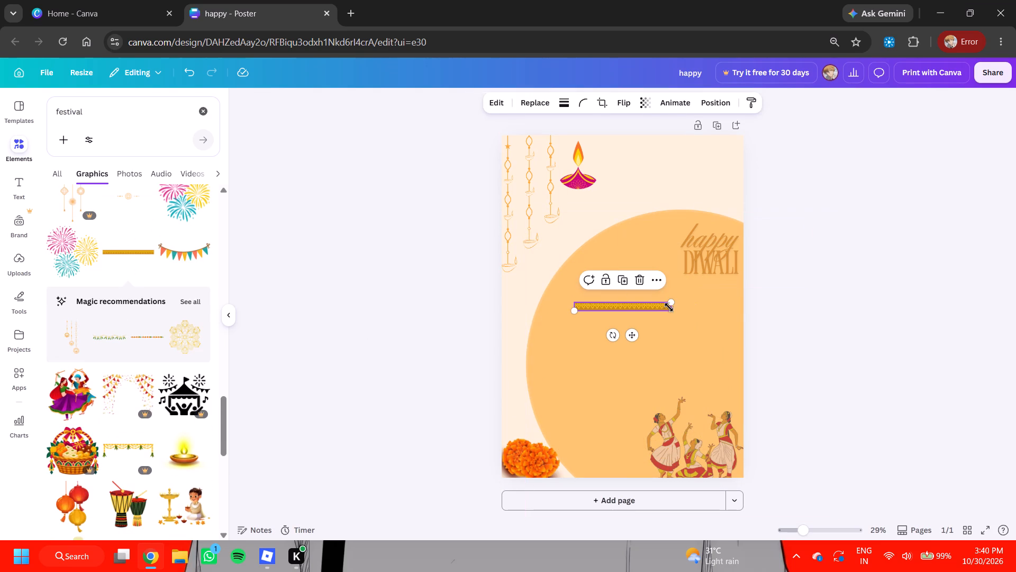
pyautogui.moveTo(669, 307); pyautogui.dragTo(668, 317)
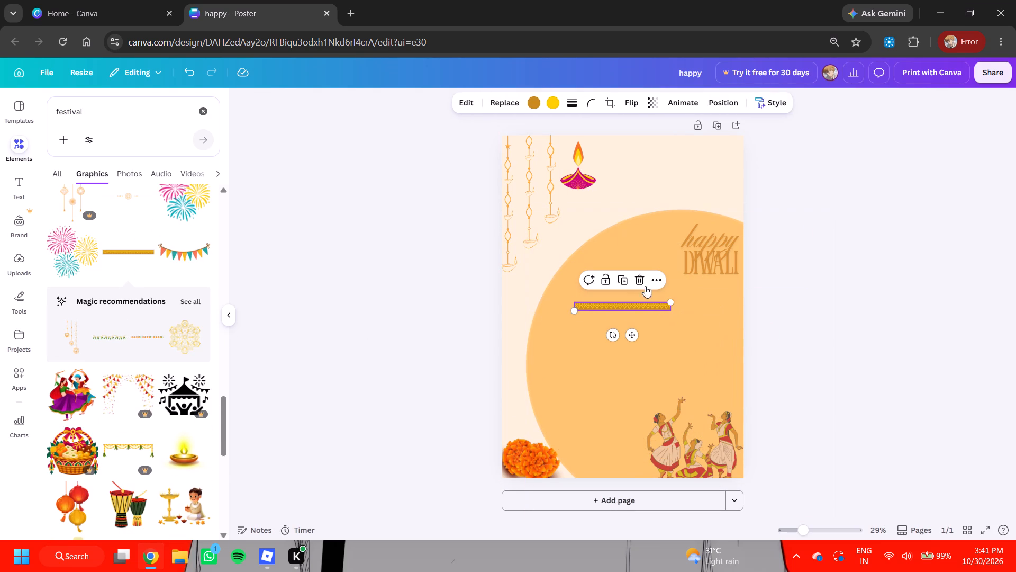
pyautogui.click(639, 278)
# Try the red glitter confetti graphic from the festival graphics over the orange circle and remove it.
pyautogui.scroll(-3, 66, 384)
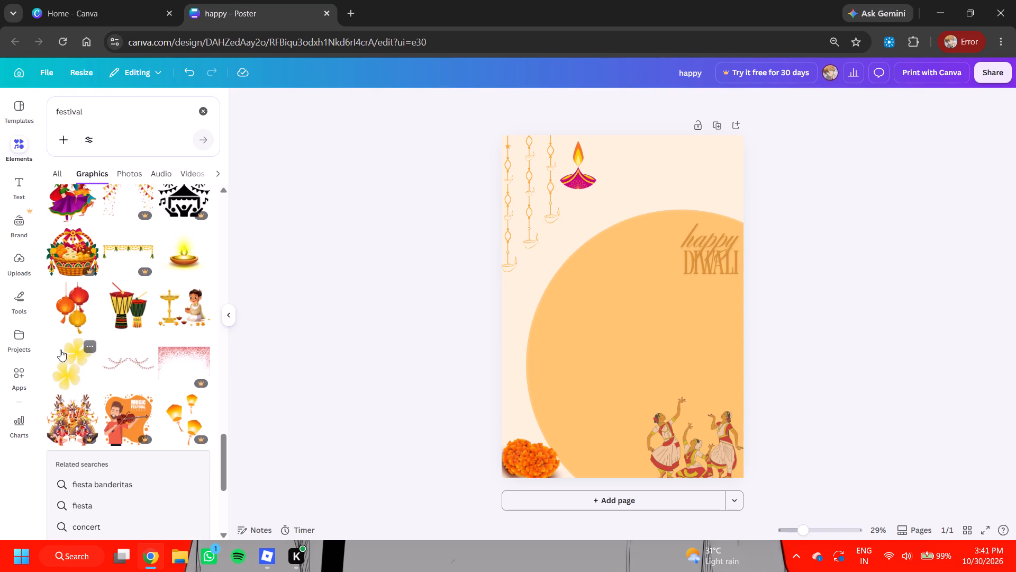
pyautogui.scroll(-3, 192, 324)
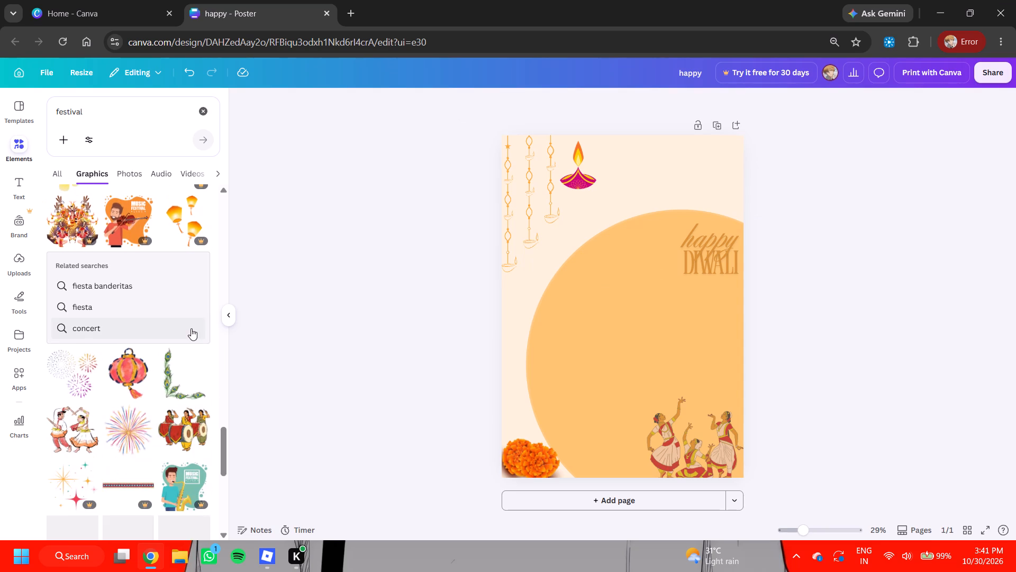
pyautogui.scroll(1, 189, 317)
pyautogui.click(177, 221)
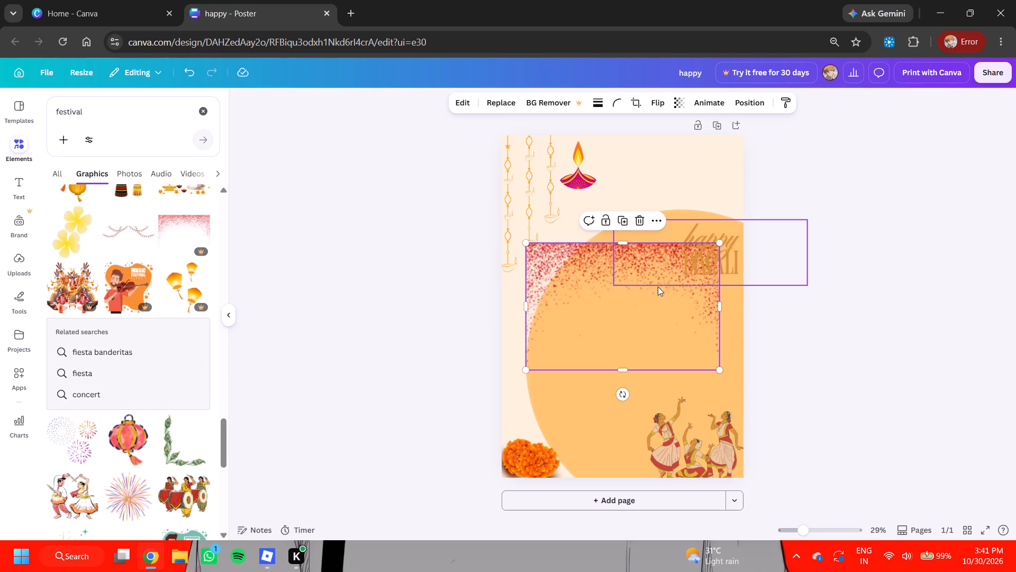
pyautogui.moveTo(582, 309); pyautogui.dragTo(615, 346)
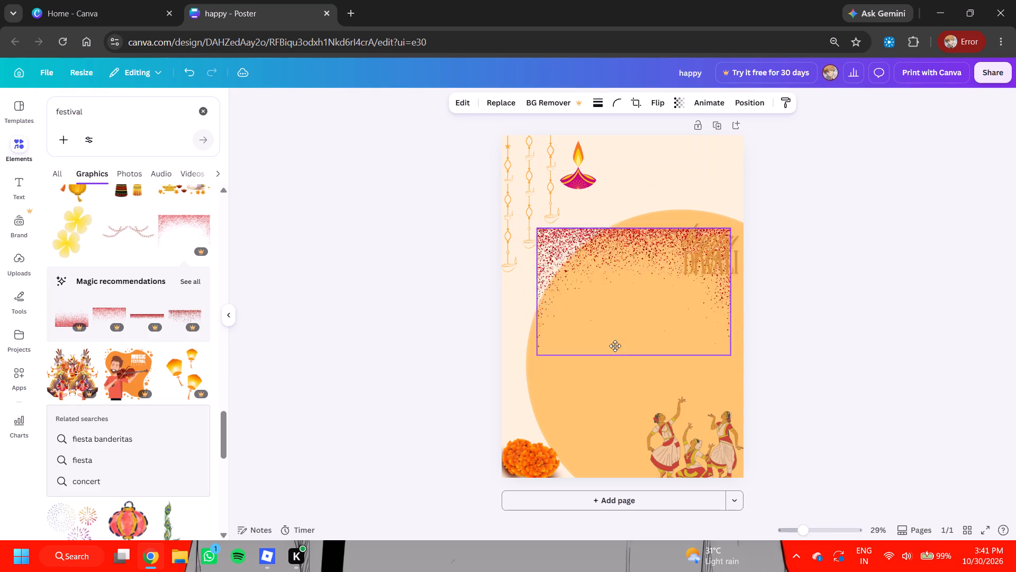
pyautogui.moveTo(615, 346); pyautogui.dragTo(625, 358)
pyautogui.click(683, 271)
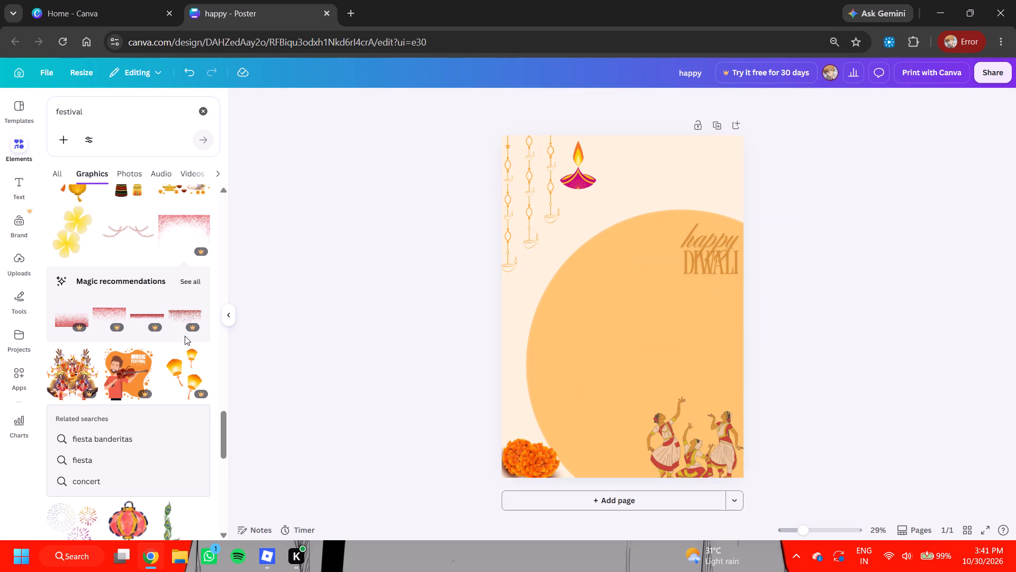
# Add the hanging pink lotus ornament with the teal tassel from the festival graphics and shrink it substantially.
pyautogui.scroll(-4, 173, 334)
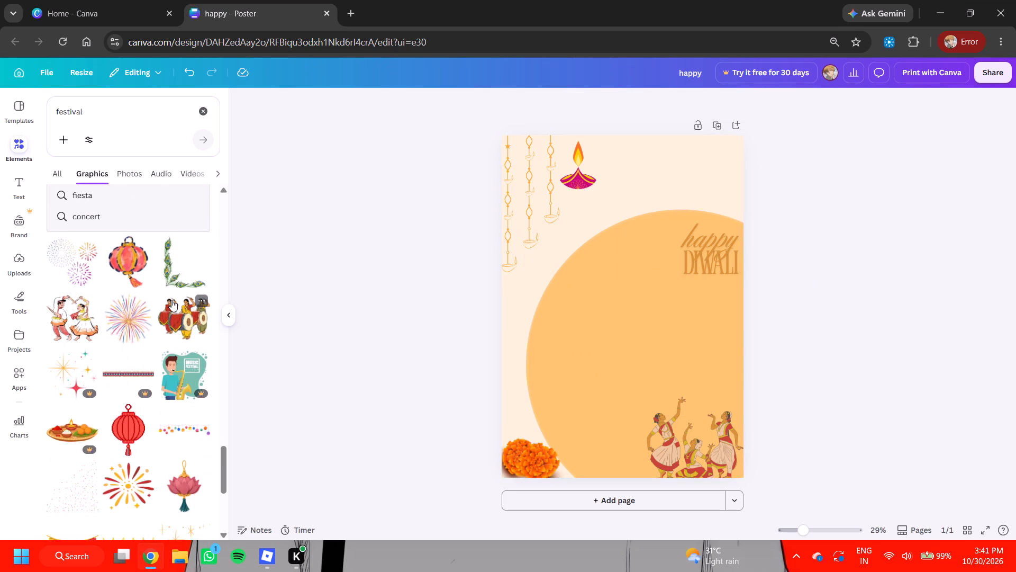
pyautogui.scroll(-2, 171, 303)
pyautogui.click(179, 362)
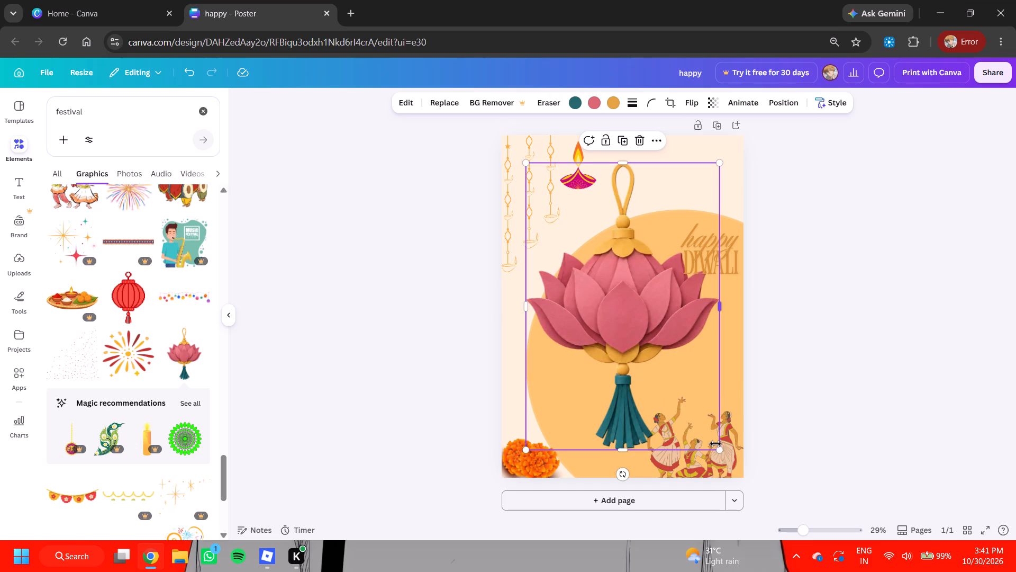
pyautogui.click(715, 444)
pyautogui.moveTo(715, 449); pyautogui.dragTo(626, 346)
pyautogui.click(622, 341)
# Shrink the lotus ornament further and place it over the orange circle's upper-left edge, below the diya.
pyautogui.moveTo(580, 276); pyautogui.dragTo(589, 271)
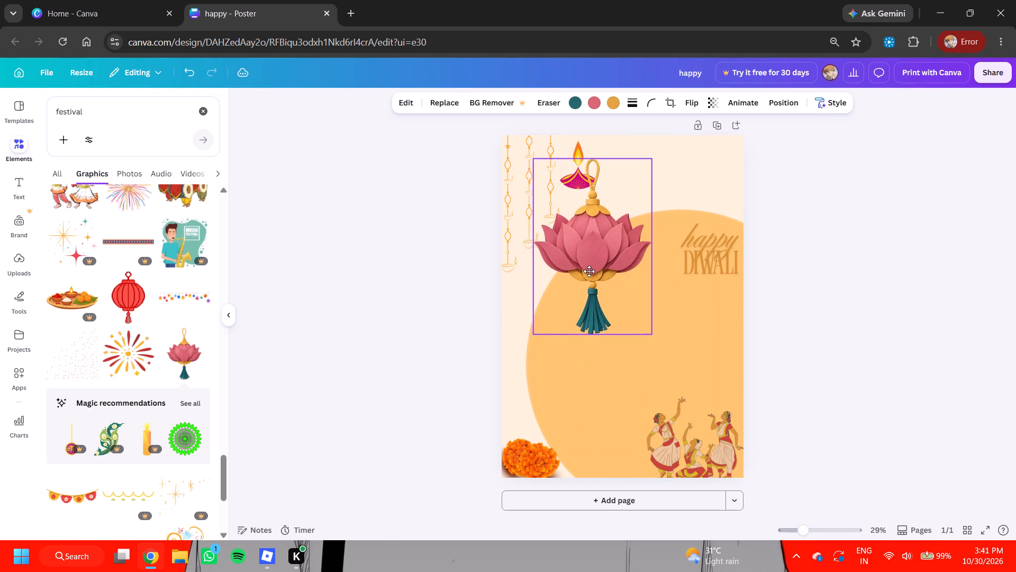
pyautogui.moveTo(589, 271); pyautogui.dragTo(591, 269)
pyautogui.moveTo(657, 330); pyautogui.dragTo(613, 275)
pyautogui.moveTo(565, 201); pyautogui.dragTo(596, 270)
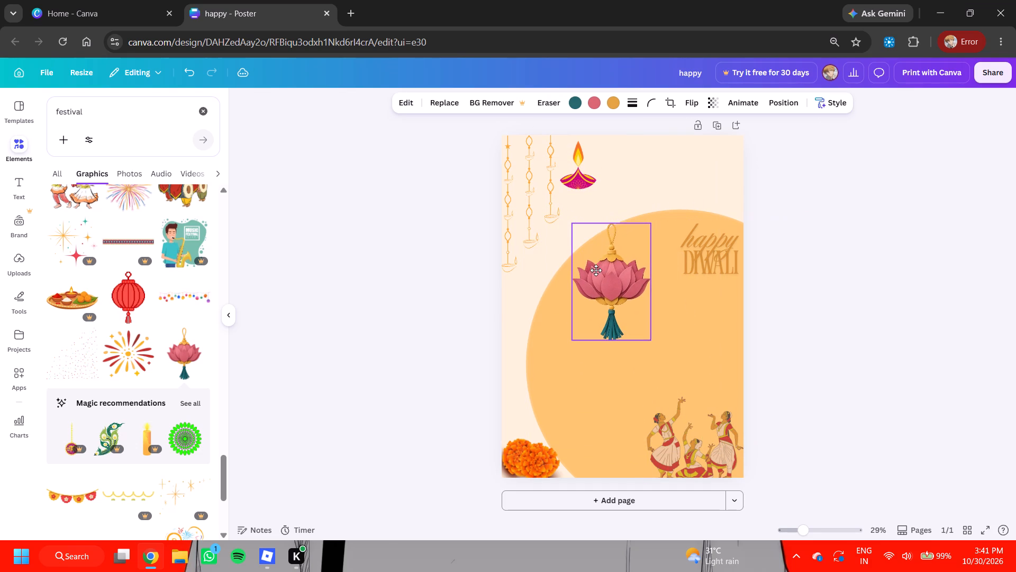
pyautogui.moveTo(596, 270); pyautogui.dragTo(595, 272)
pyautogui.moveTo(645, 340); pyautogui.dragTo(633, 318)
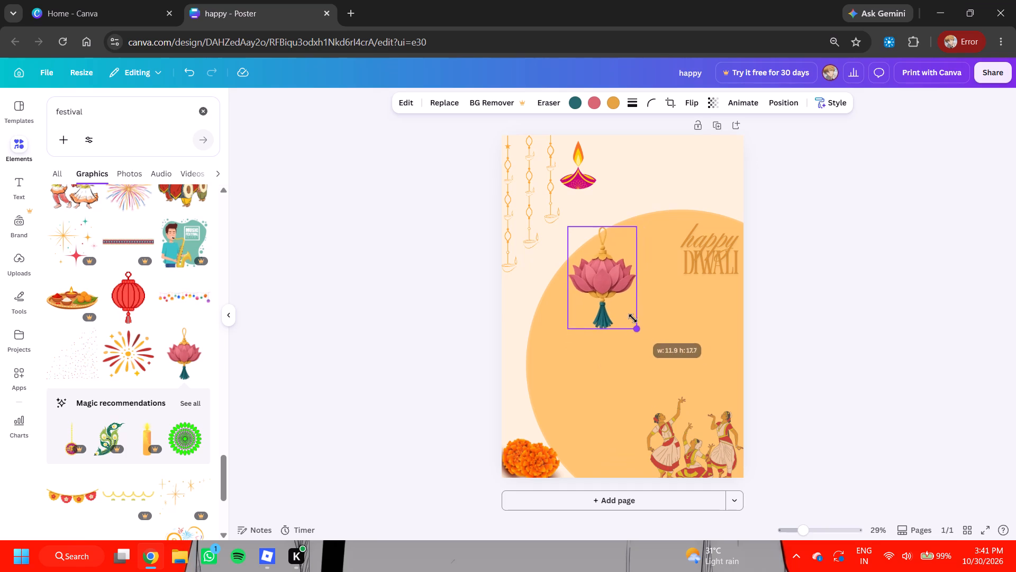
pyautogui.moveTo(633, 318); pyautogui.dragTo(628, 311)
pyautogui.moveTo(598, 274); pyautogui.dragTo(598, 283)
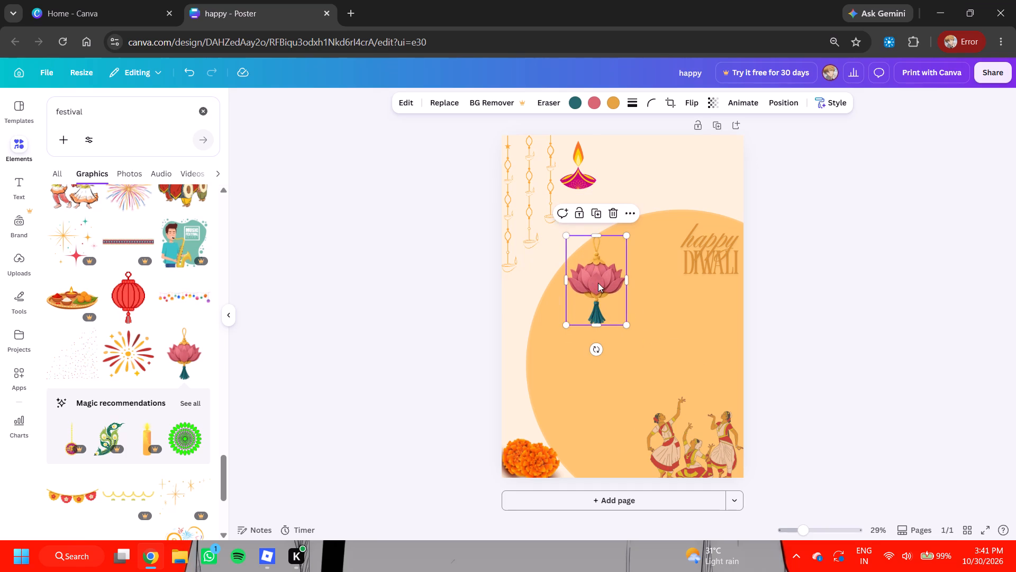
# Duplicate the lotus ornament, enlarge the copy slightly and overlap it just right of and slightly above the original.
pyautogui.click(598, 217)
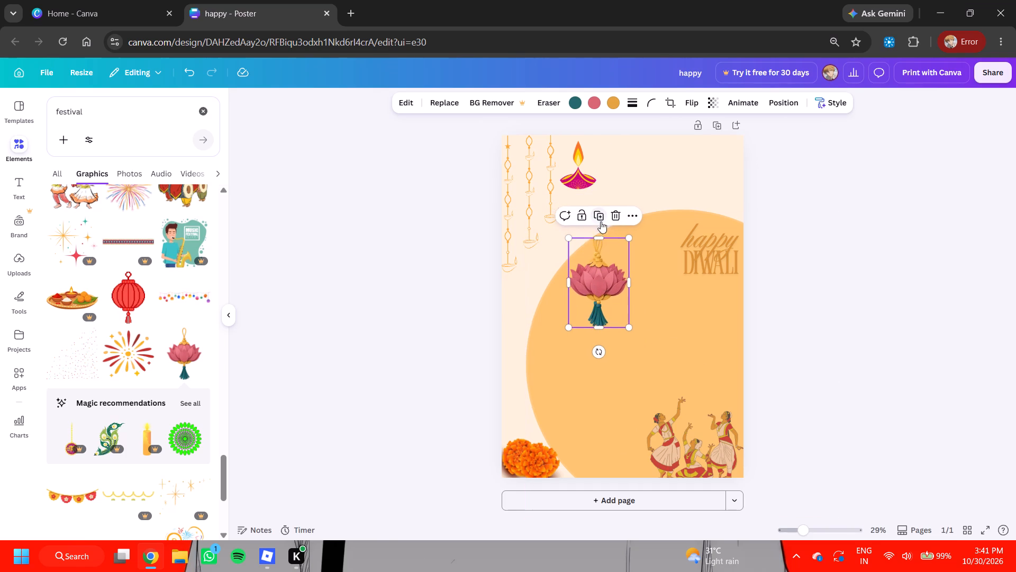
pyautogui.click(600, 282)
pyautogui.moveTo(605, 286); pyautogui.dragTo(611, 282)
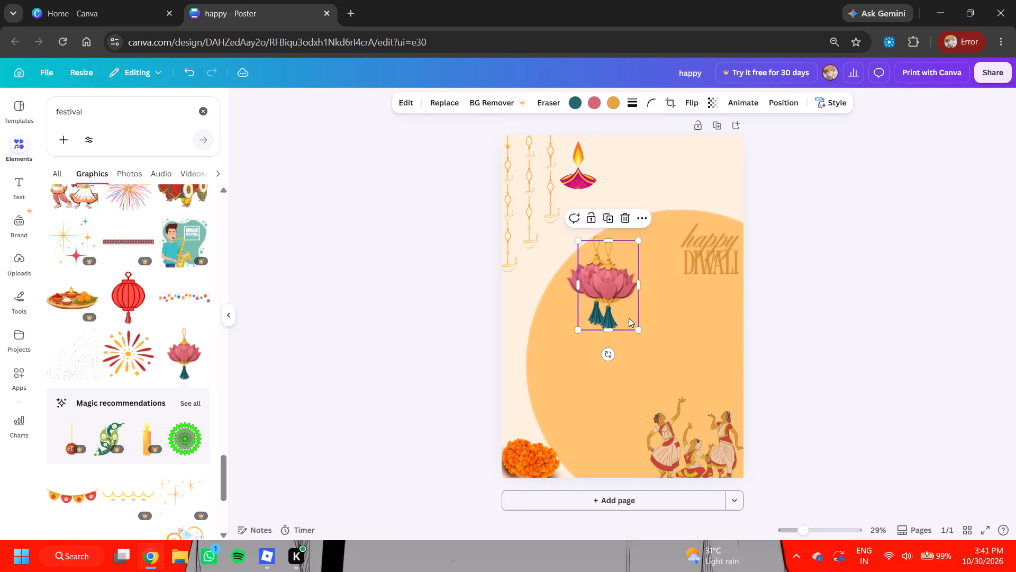
pyautogui.moveTo(641, 332); pyautogui.dragTo(645, 349)
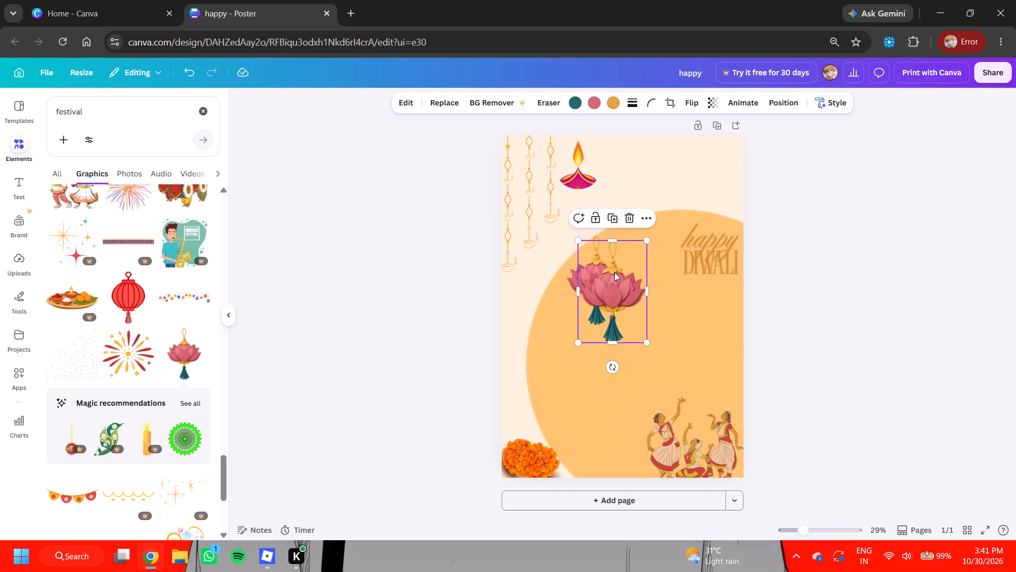
pyautogui.moveTo(616, 280); pyautogui.dragTo(613, 265)
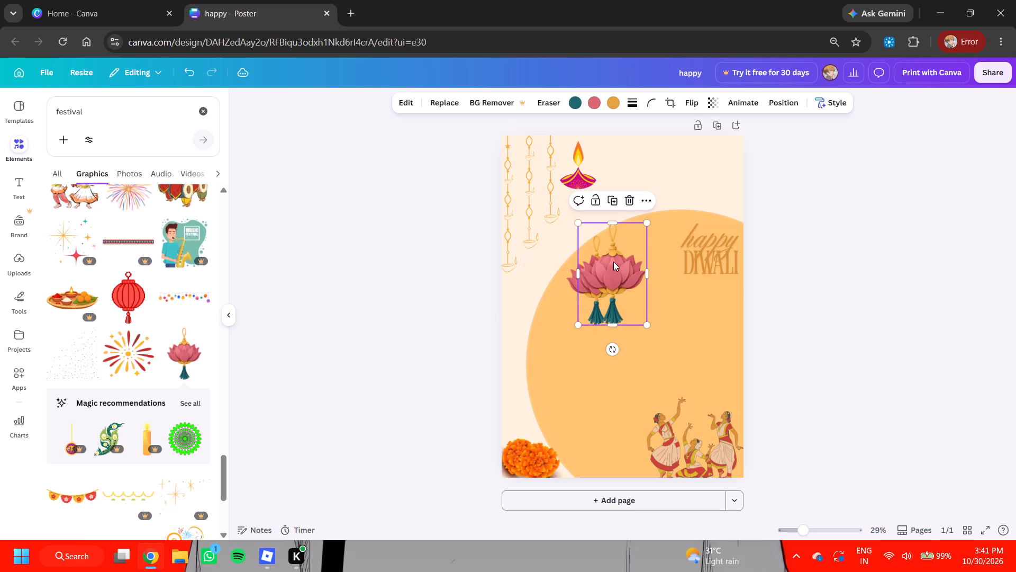
# Send the larger lotus copy backward so it sits behind the original lotus.
pyautogui.click(647, 198)
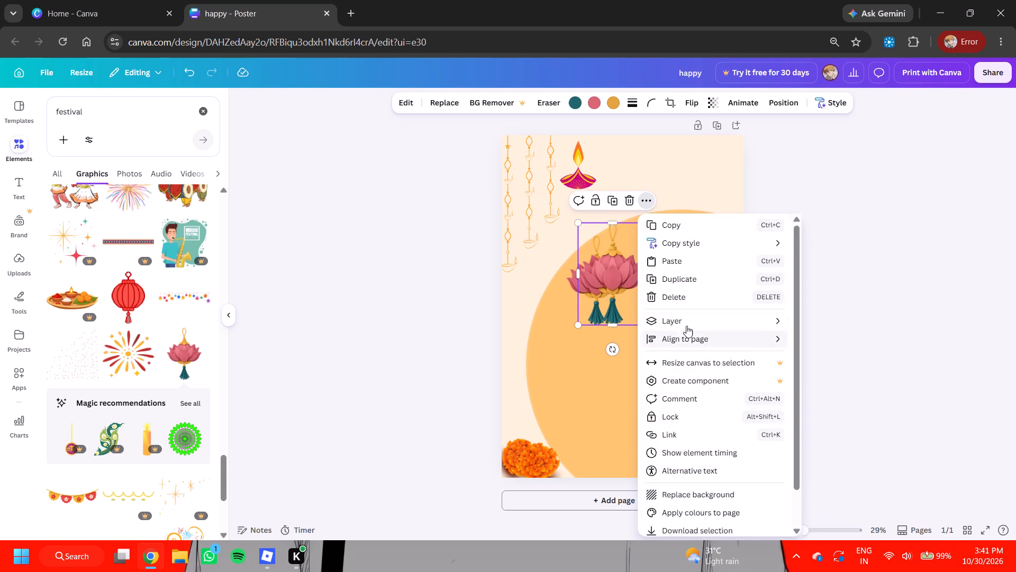
pyautogui.click(682, 324)
pyautogui.click(701, 320)
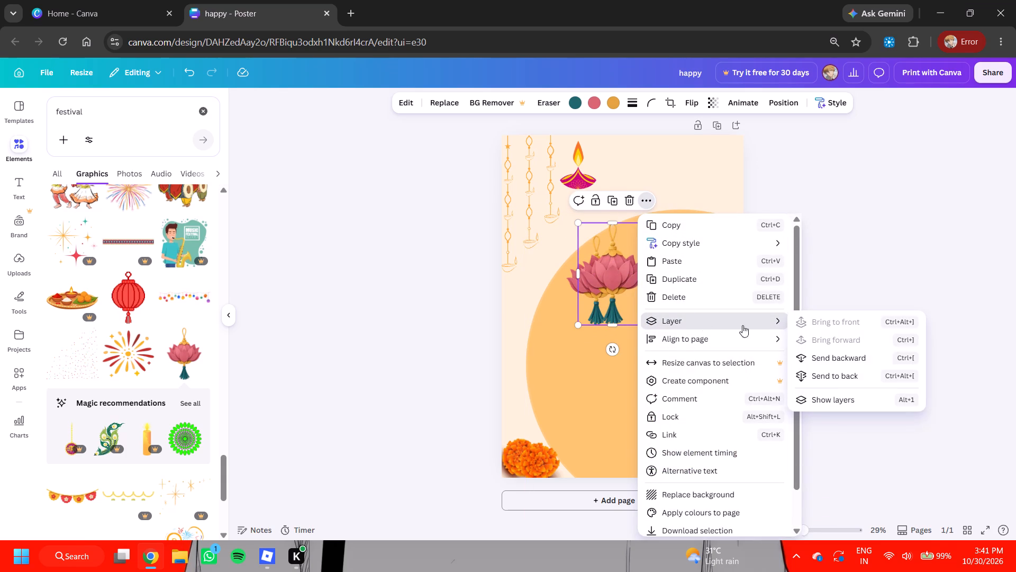
pyautogui.doubleClick(819, 360)
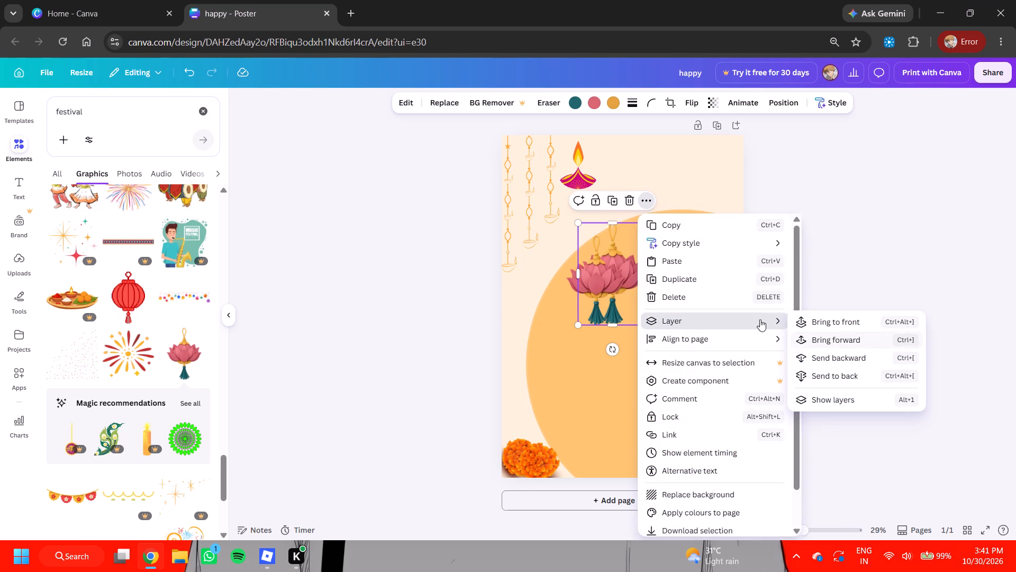
# Set the larger lotus copy's transparency to 40 and lock it in place.
pyautogui.click(708, 102)
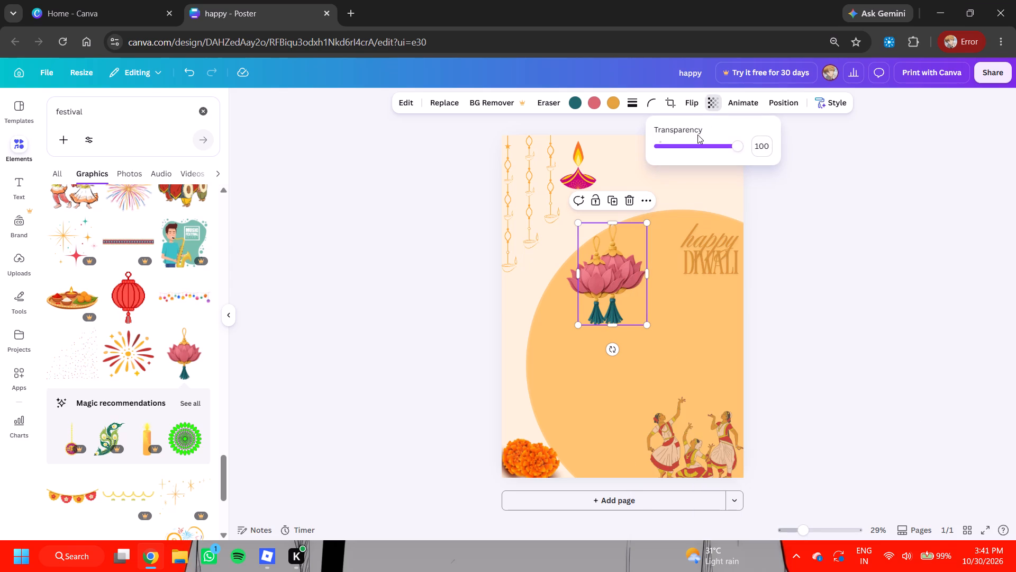
pyautogui.click(697, 135)
pyautogui.click(691, 140)
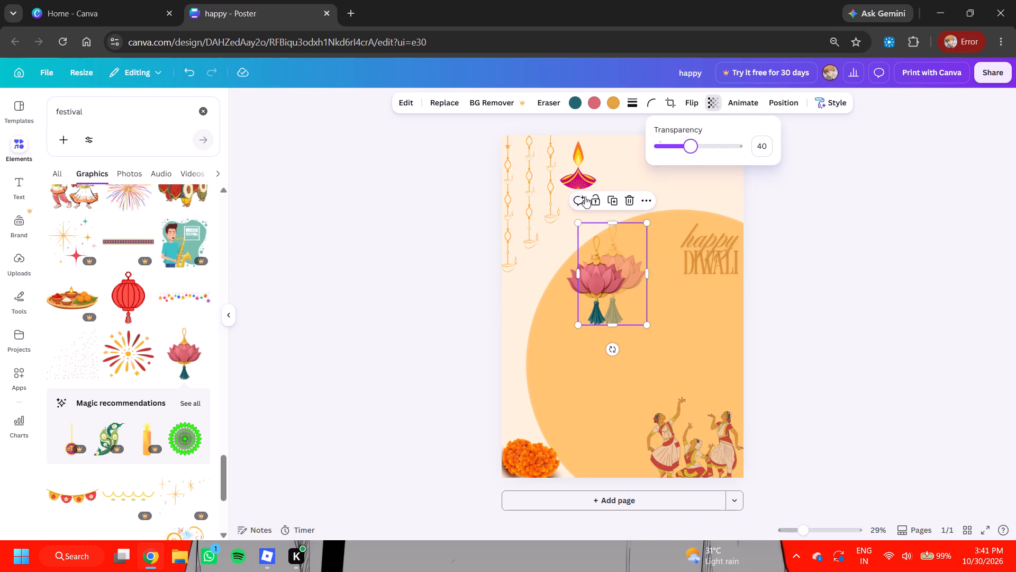
pyautogui.click(592, 199)
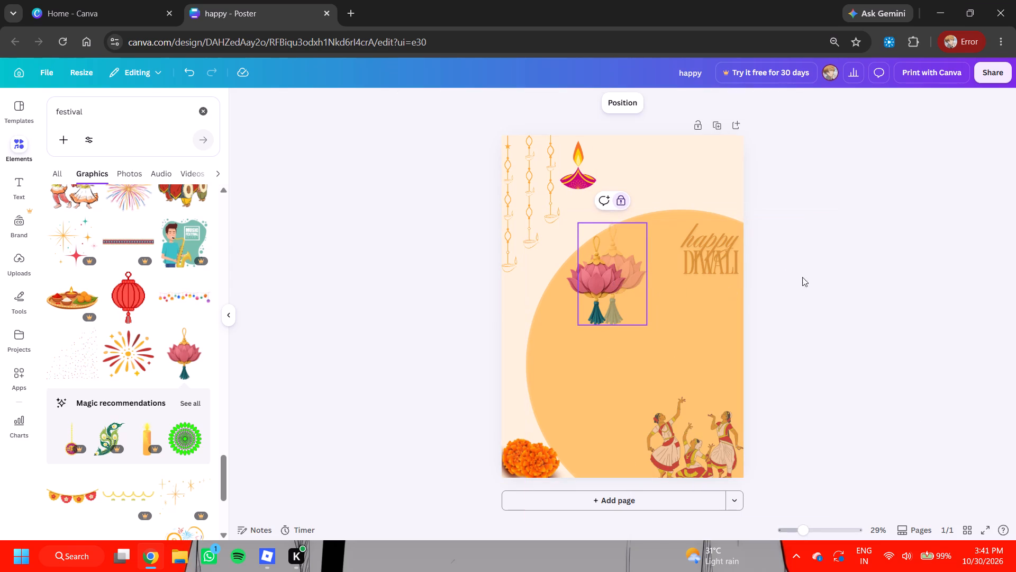
pyautogui.click(823, 272)
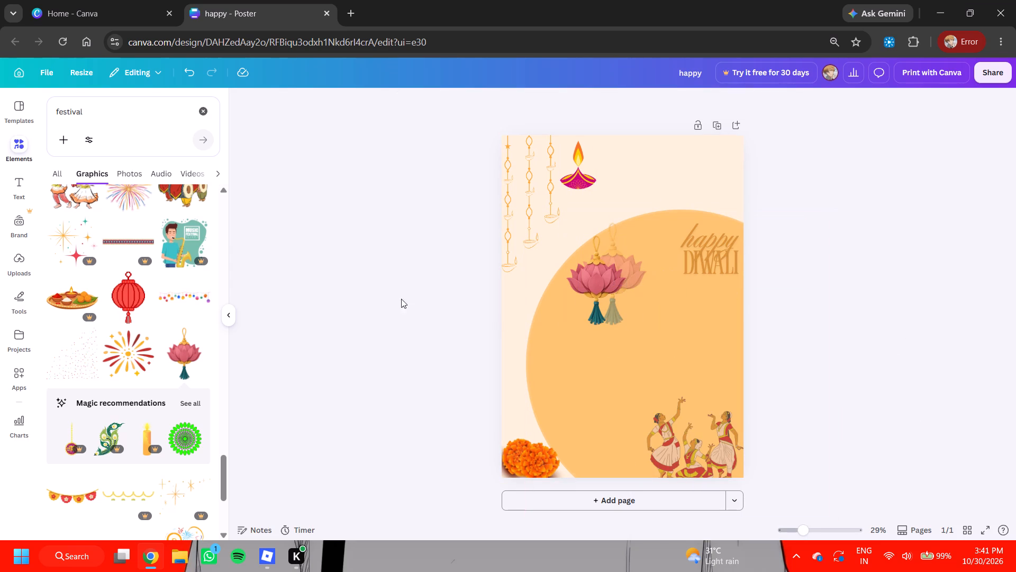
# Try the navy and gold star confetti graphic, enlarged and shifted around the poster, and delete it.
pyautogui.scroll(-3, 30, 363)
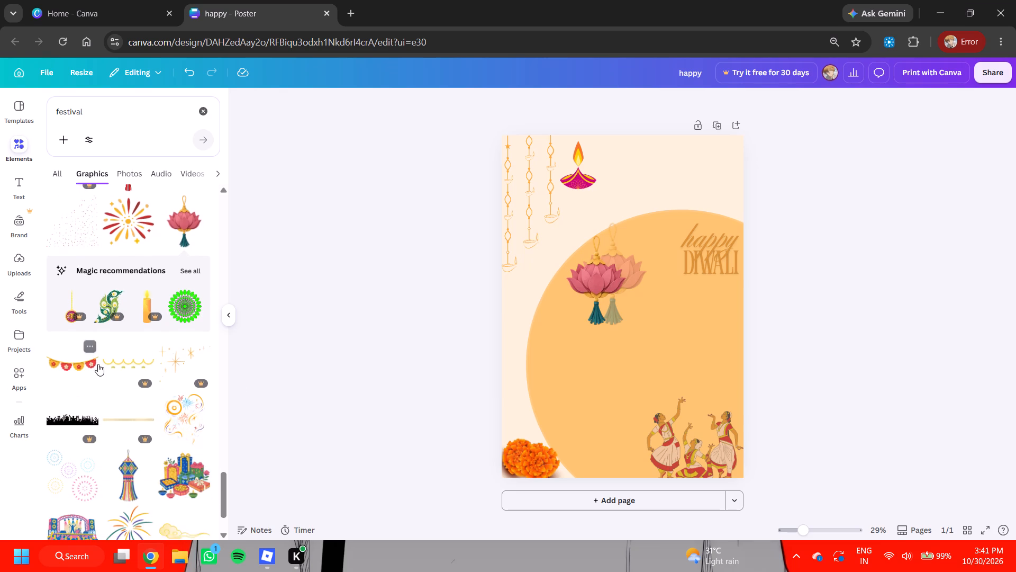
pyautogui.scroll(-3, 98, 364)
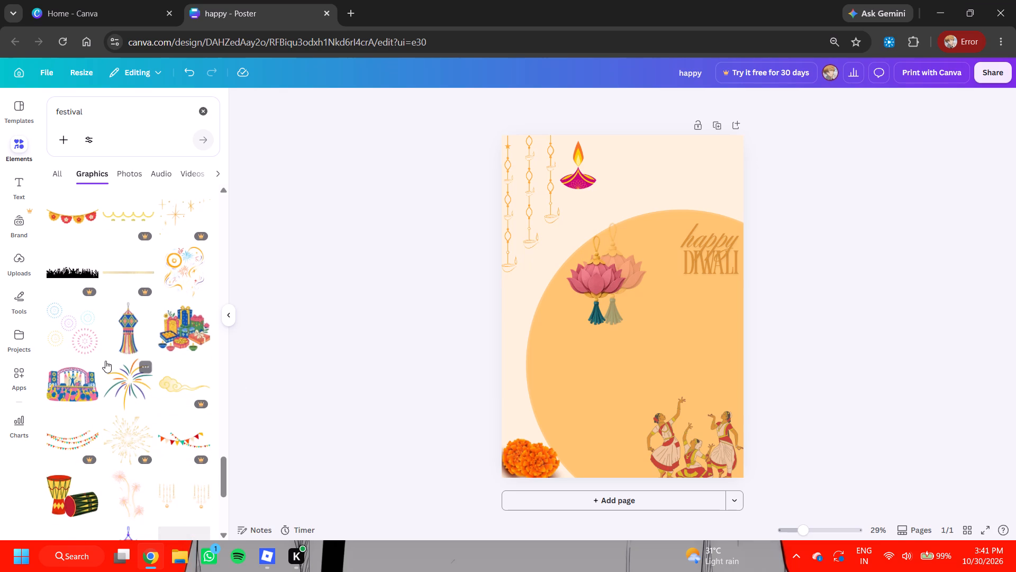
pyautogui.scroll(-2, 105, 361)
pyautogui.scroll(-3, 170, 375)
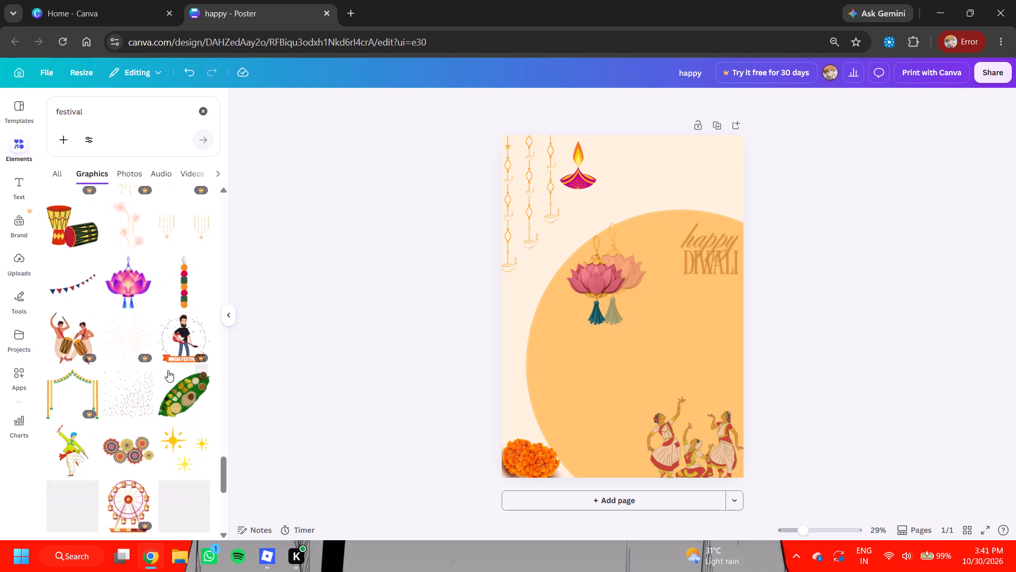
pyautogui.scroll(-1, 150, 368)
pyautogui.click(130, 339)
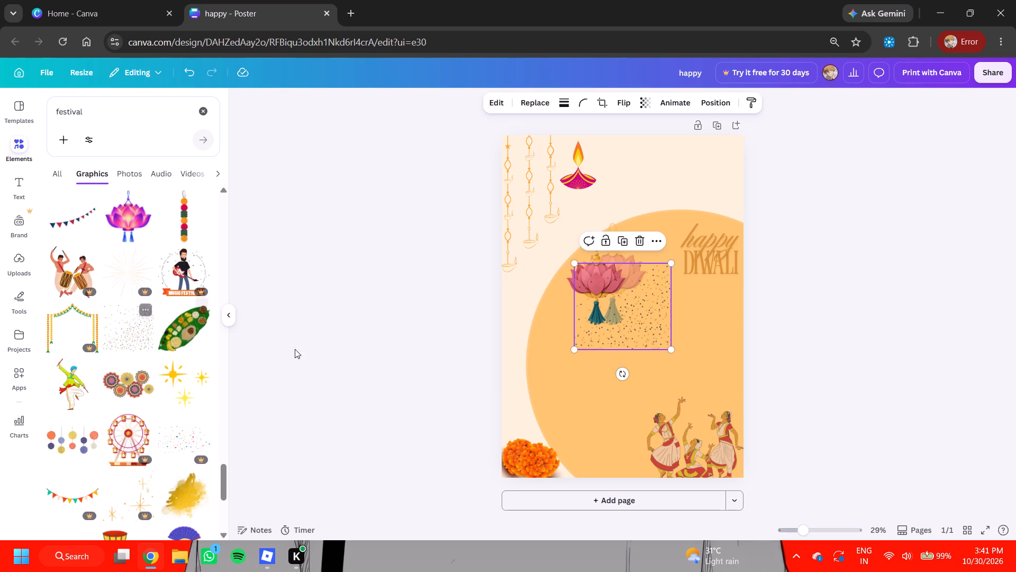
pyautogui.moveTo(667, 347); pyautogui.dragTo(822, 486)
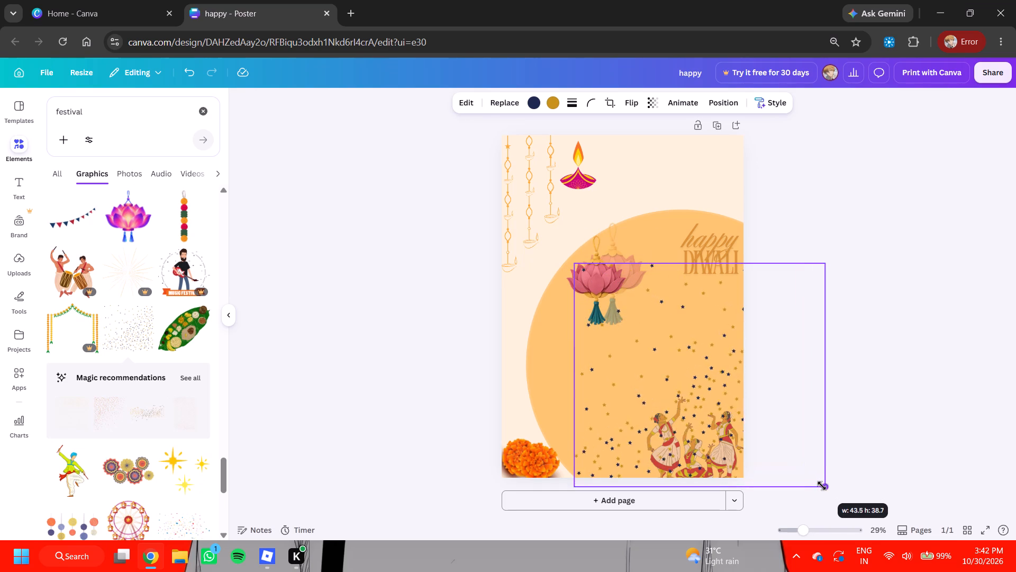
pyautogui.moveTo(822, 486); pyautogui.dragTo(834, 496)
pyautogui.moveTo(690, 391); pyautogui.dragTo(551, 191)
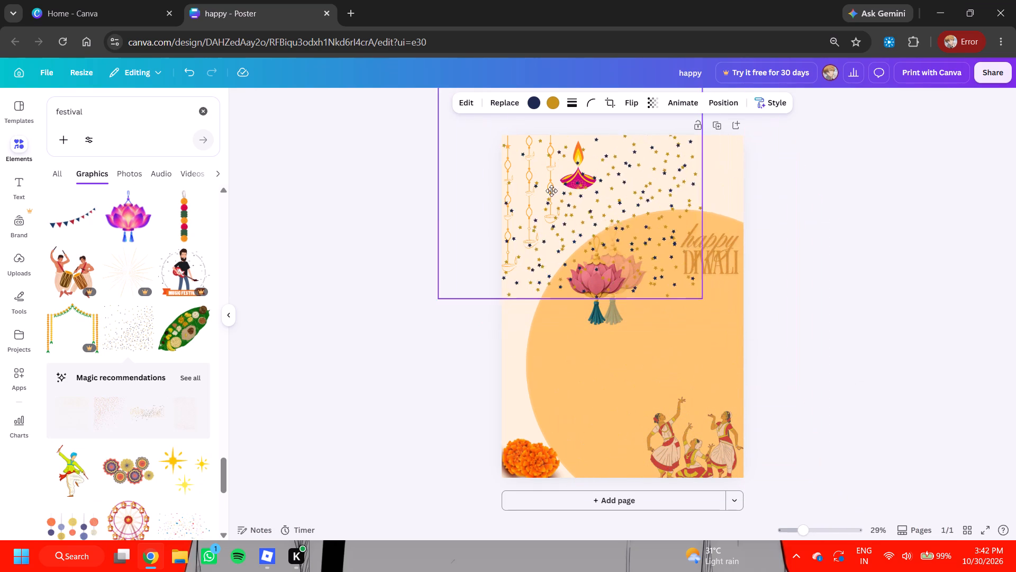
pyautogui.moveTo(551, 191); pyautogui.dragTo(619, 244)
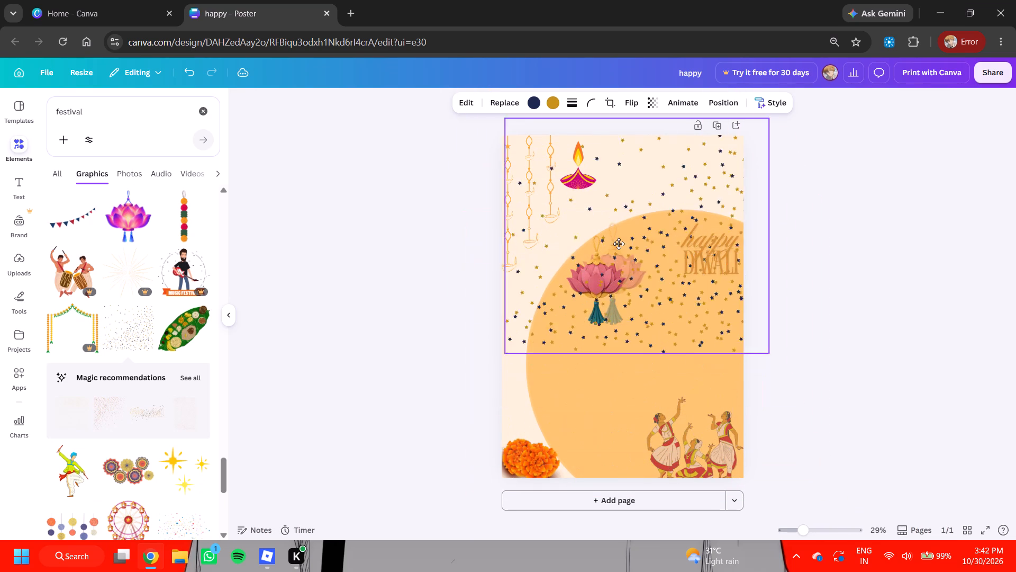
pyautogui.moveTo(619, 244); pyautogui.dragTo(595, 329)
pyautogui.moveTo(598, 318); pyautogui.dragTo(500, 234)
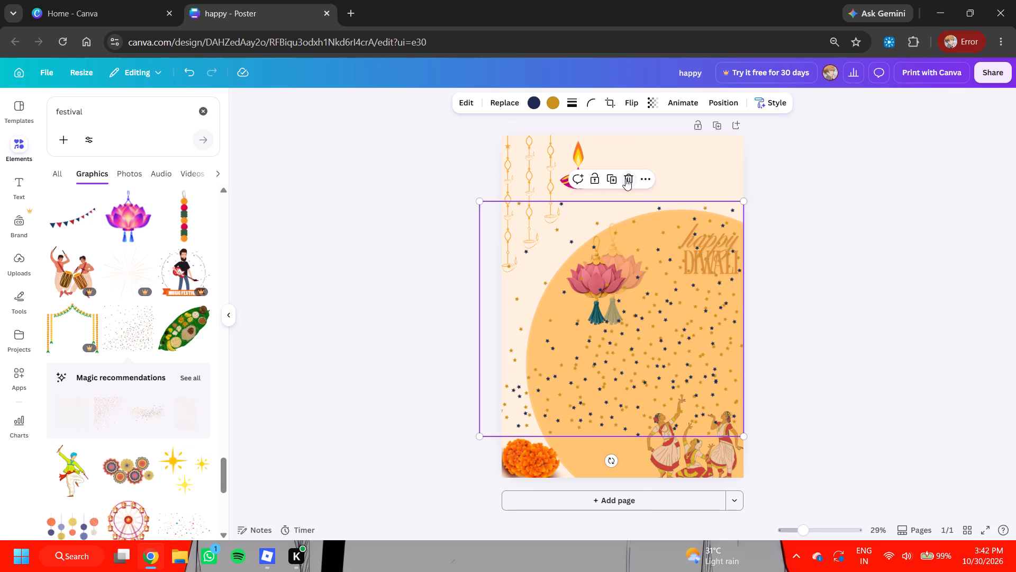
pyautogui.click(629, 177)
# Add the gold paint splash graphic from the festival results and place it over the lower part of the orange circle.
pyautogui.scroll(-3, 131, 329)
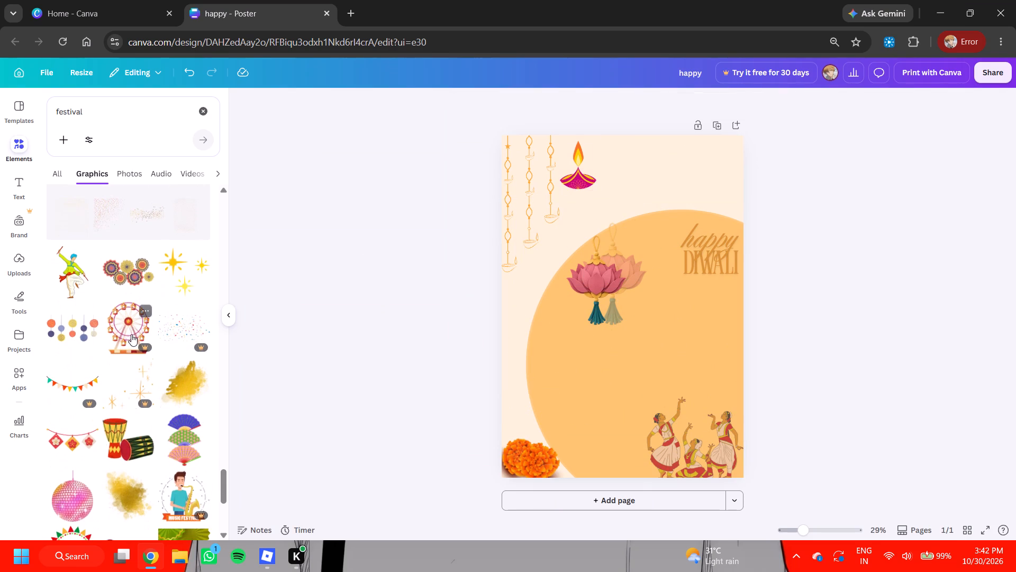
pyautogui.click(194, 372)
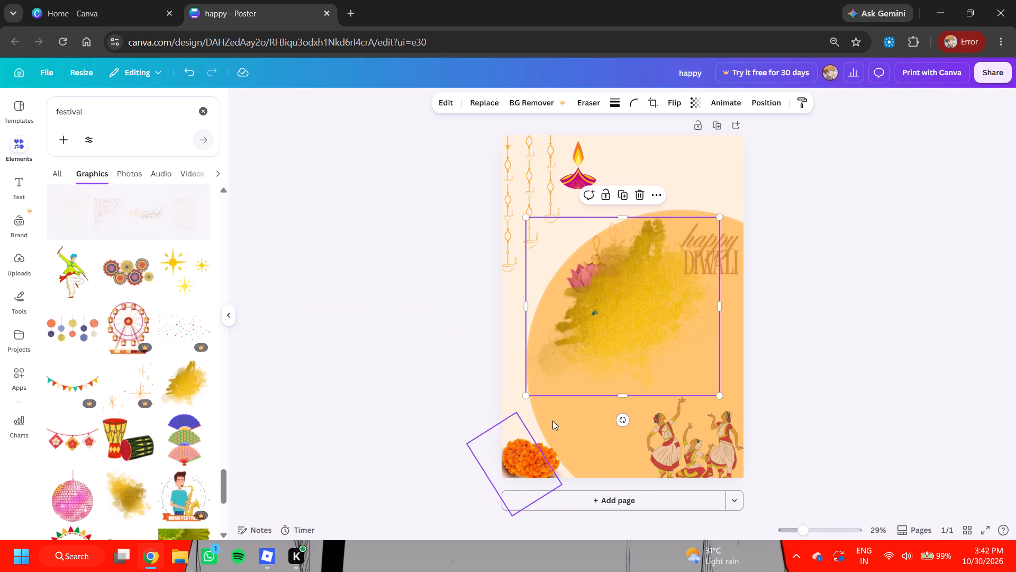
pyautogui.moveTo(631, 347); pyautogui.dragTo(661, 407)
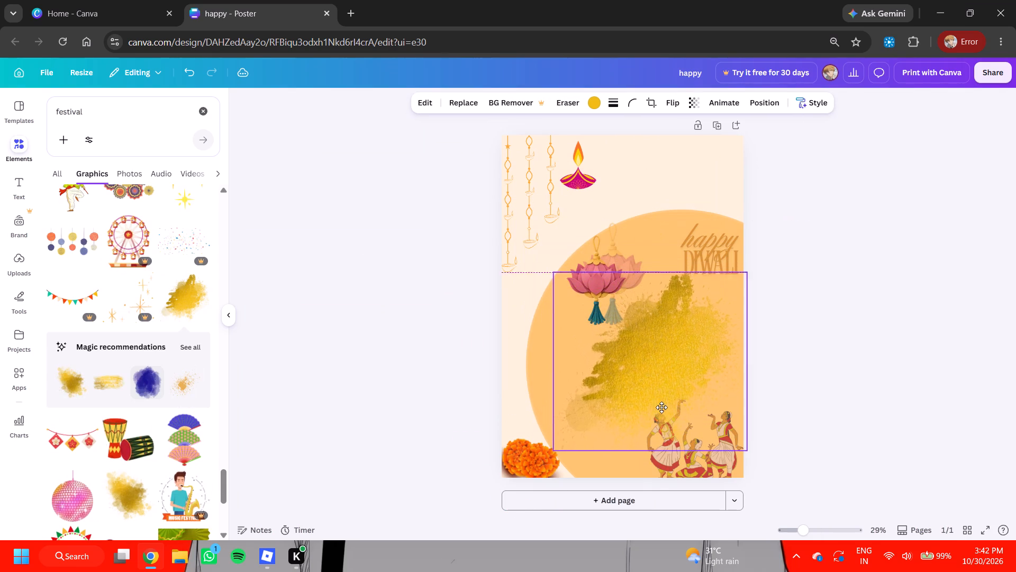
pyautogui.moveTo(661, 407); pyautogui.dragTo(663, 409)
# Send the gold splash backward through the layers, behind the dancers and the lotus ornaments.
pyautogui.click(686, 254)
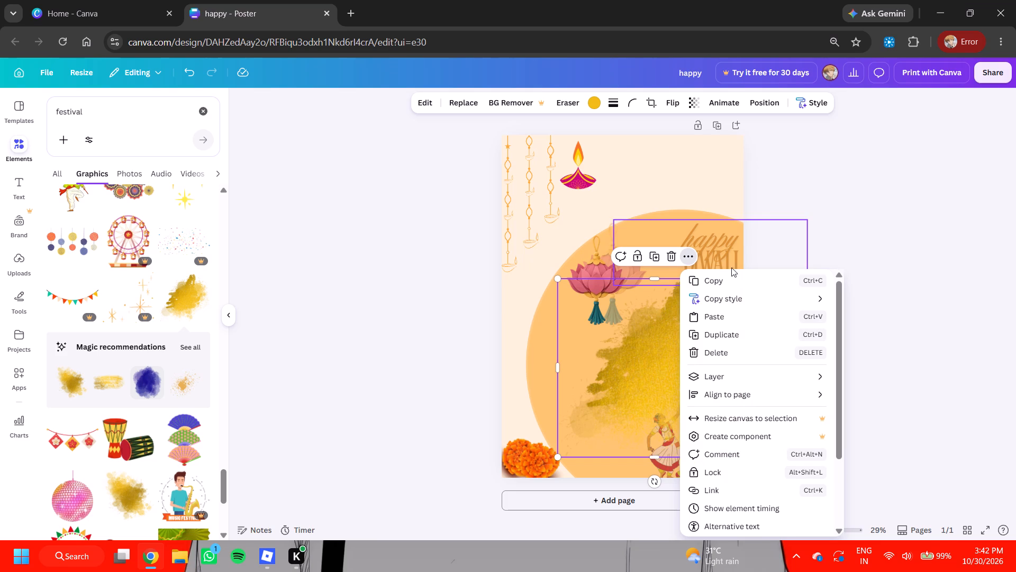
pyautogui.click(747, 379)
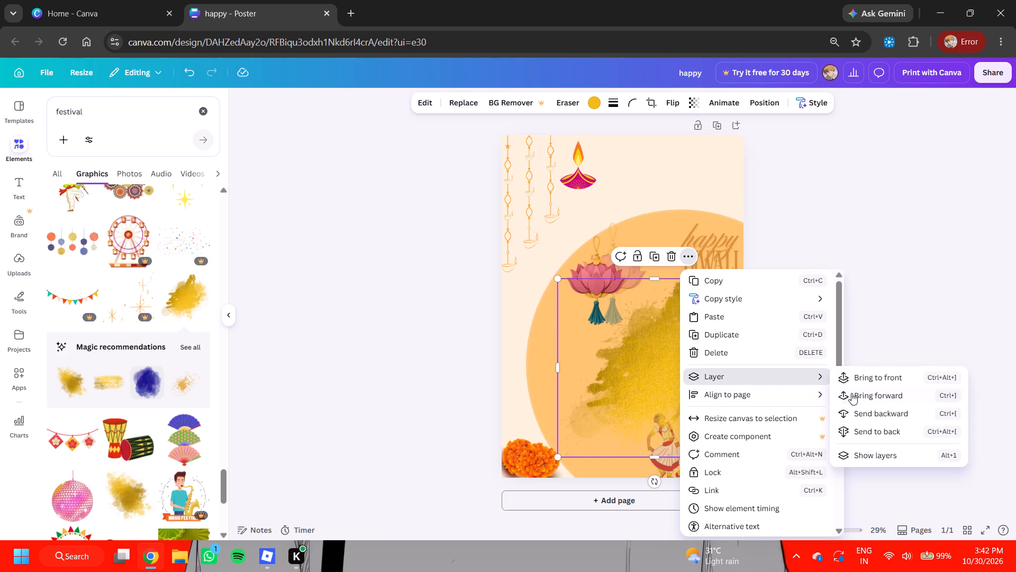
pyautogui.click(870, 409)
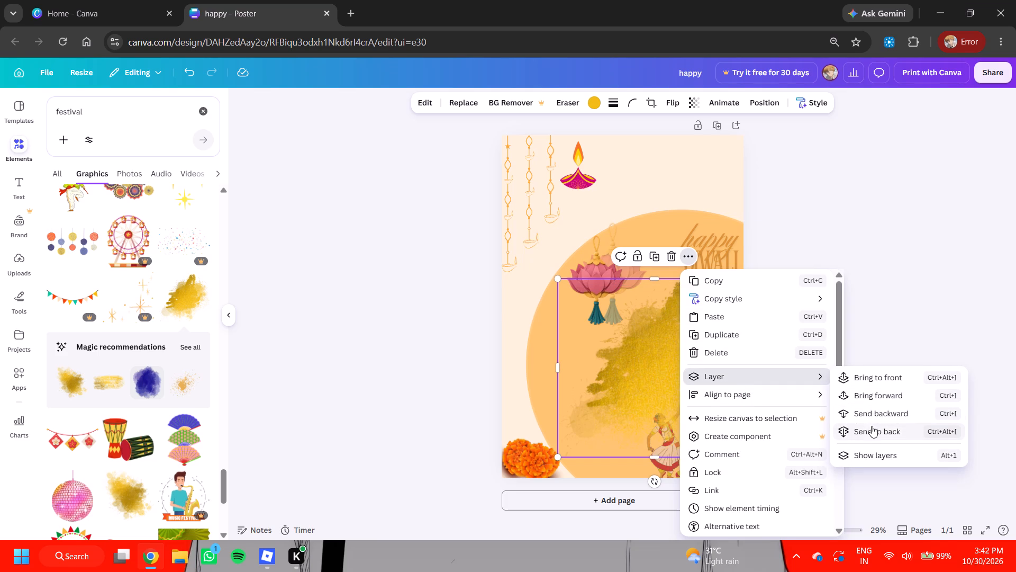
pyautogui.click(870, 410)
pyautogui.click(870, 410)
pyautogui.click(870, 427)
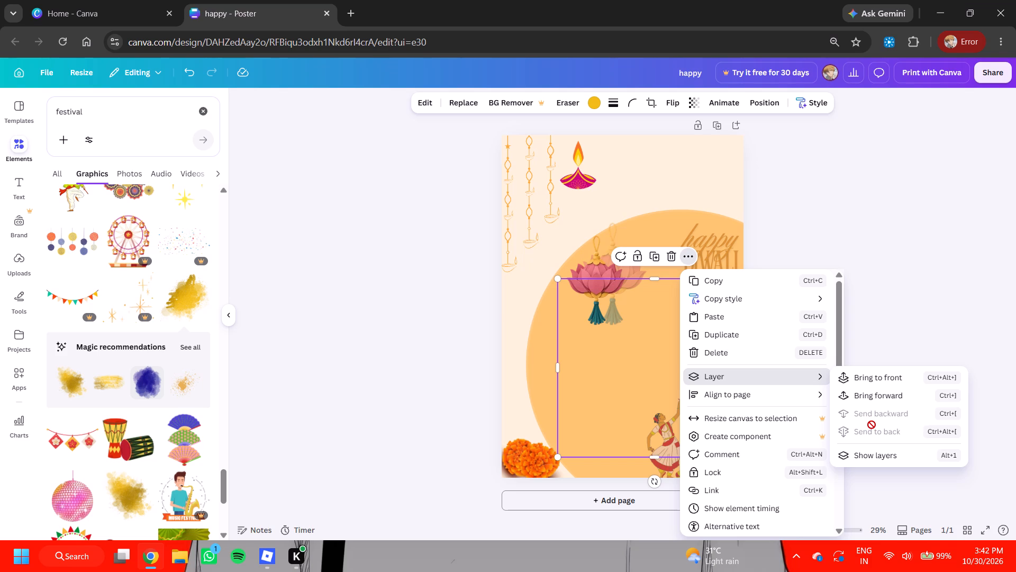
pyautogui.click(869, 399)
pyautogui.click(868, 408)
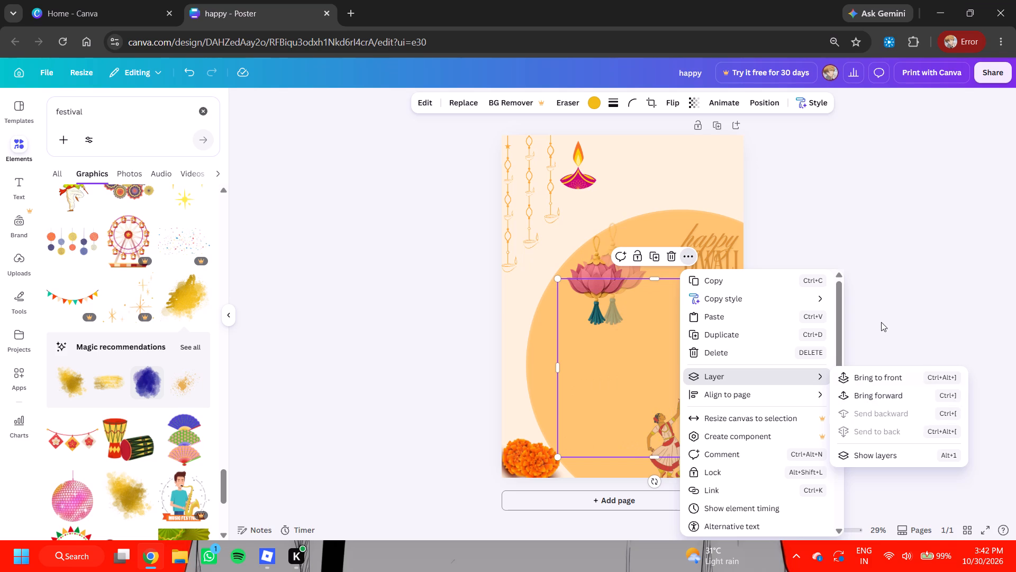
pyautogui.click(882, 321)
# Nudge the gold splash slightly and bring it forward one layer so it sits just in front of the orange circle.
pyautogui.click(668, 357)
pyautogui.moveTo(668, 357); pyautogui.dragTo(637, 364)
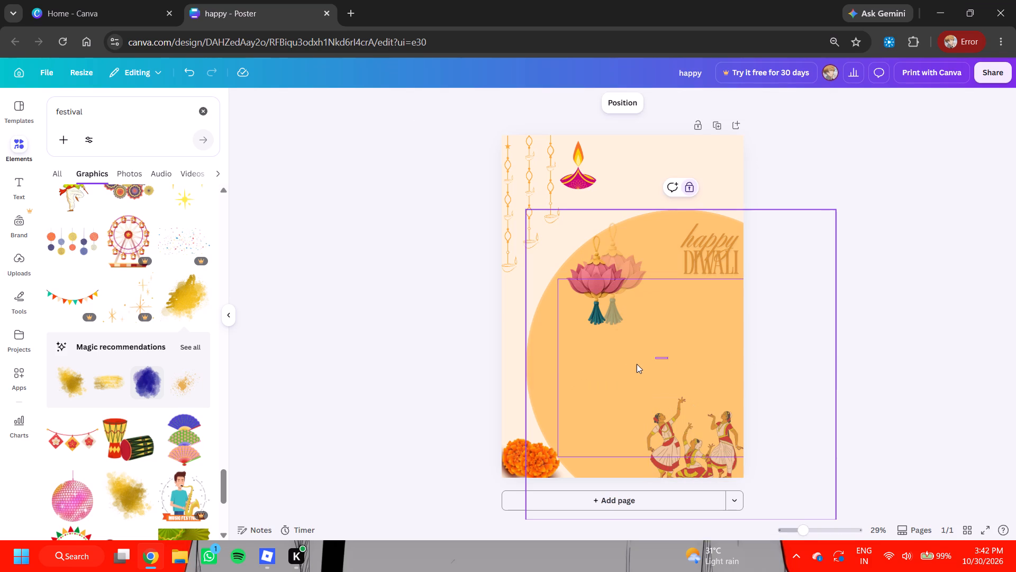
pyautogui.moveTo(637, 364); pyautogui.dragTo(627, 365)
pyautogui.click(652, 358)
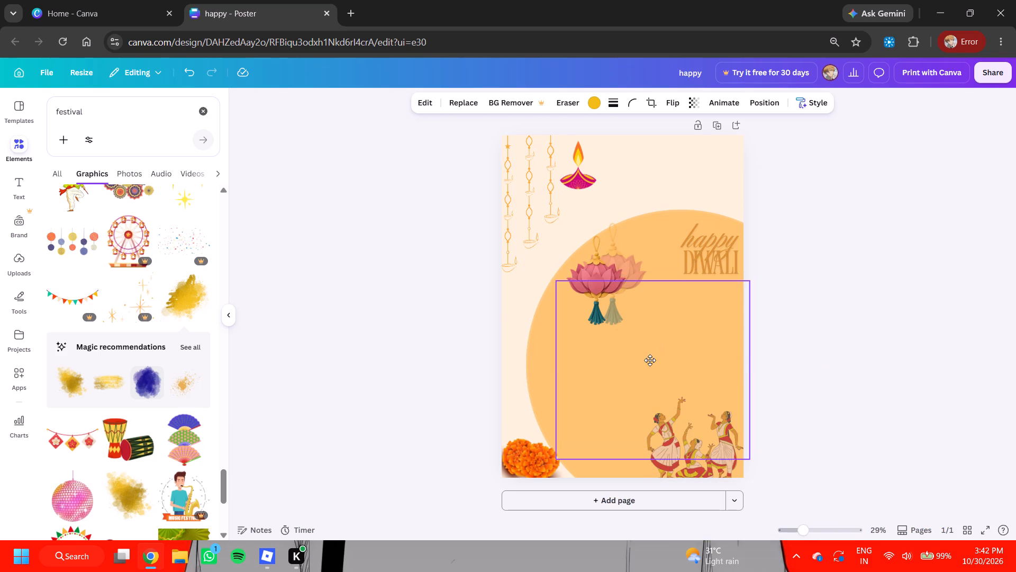
pyautogui.click(683, 262)
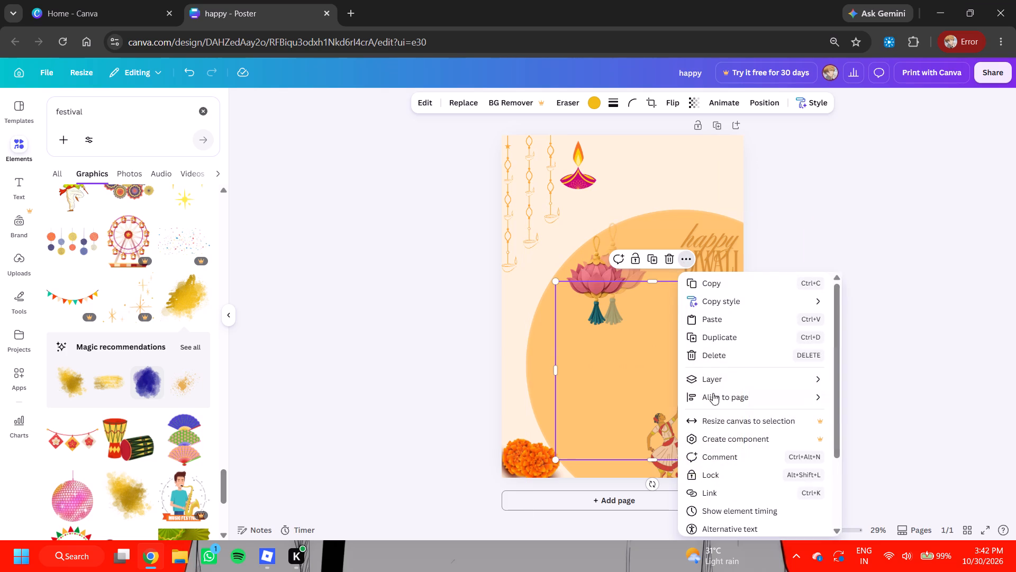
pyautogui.click(722, 378)
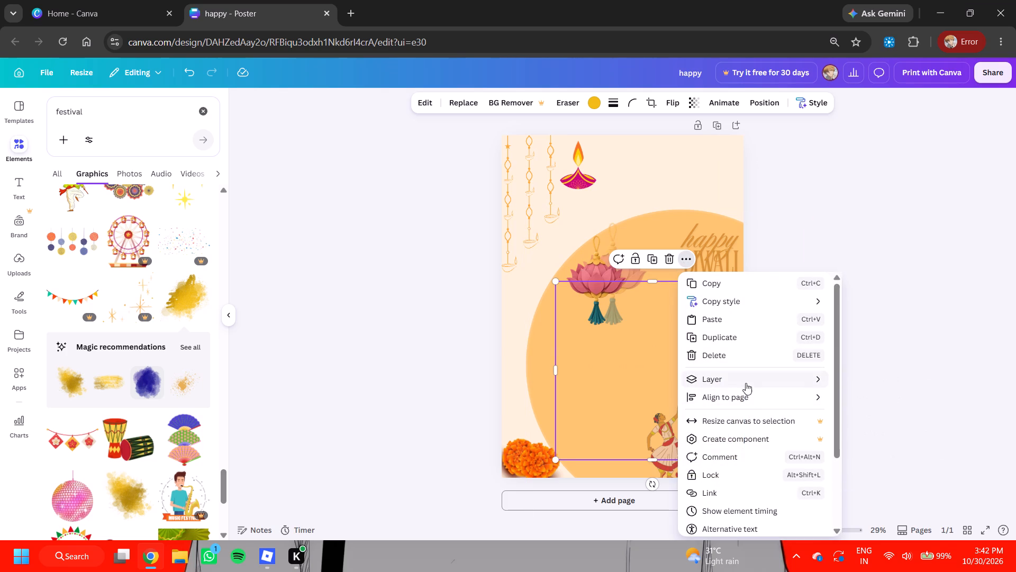
pyautogui.click(746, 381)
pyautogui.click(855, 393)
pyautogui.click(892, 321)
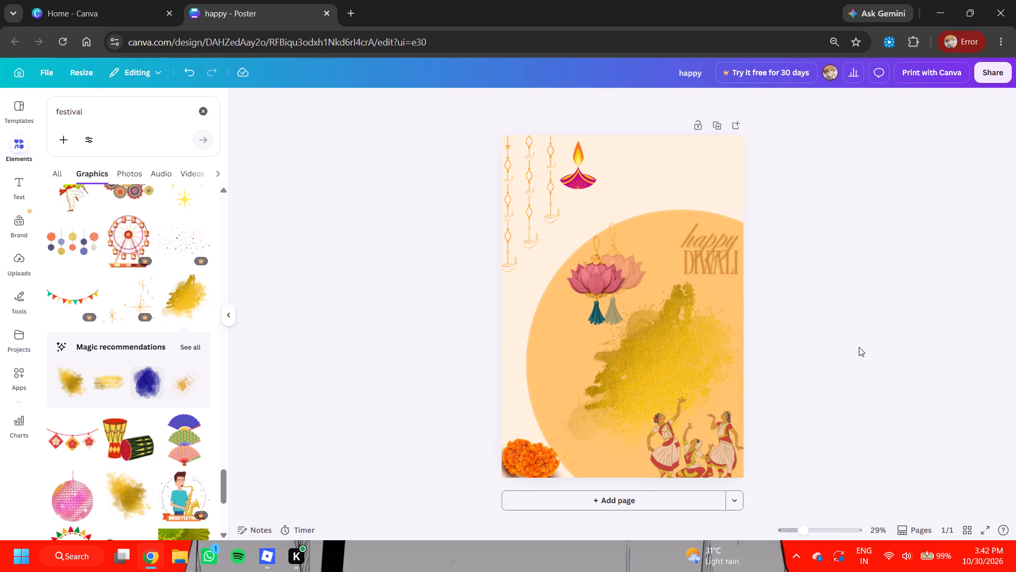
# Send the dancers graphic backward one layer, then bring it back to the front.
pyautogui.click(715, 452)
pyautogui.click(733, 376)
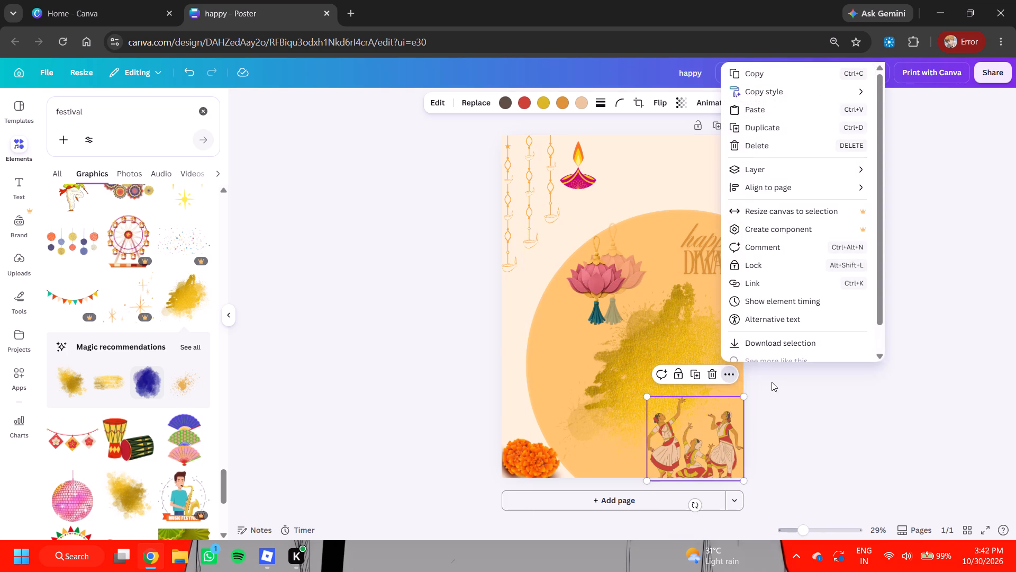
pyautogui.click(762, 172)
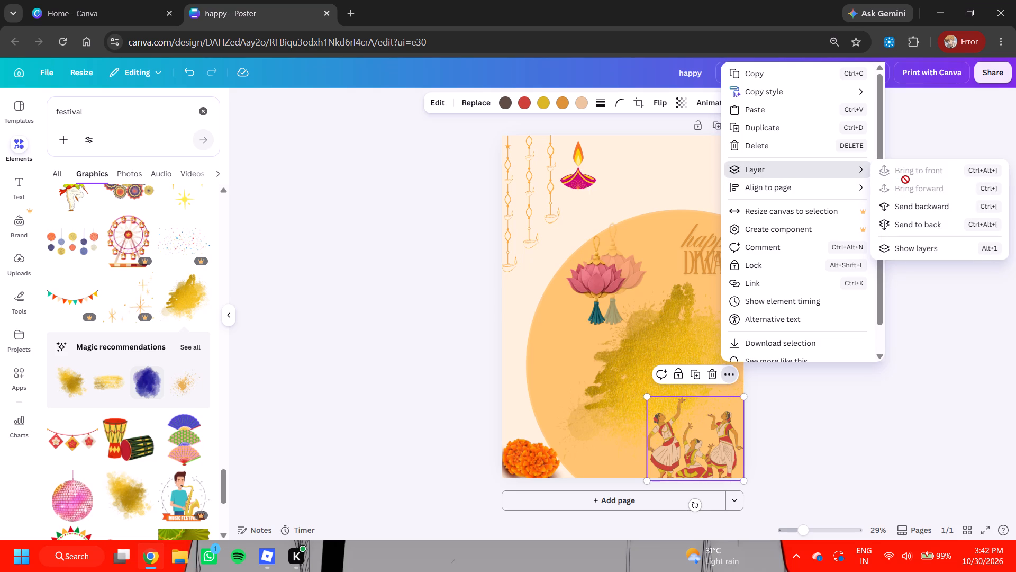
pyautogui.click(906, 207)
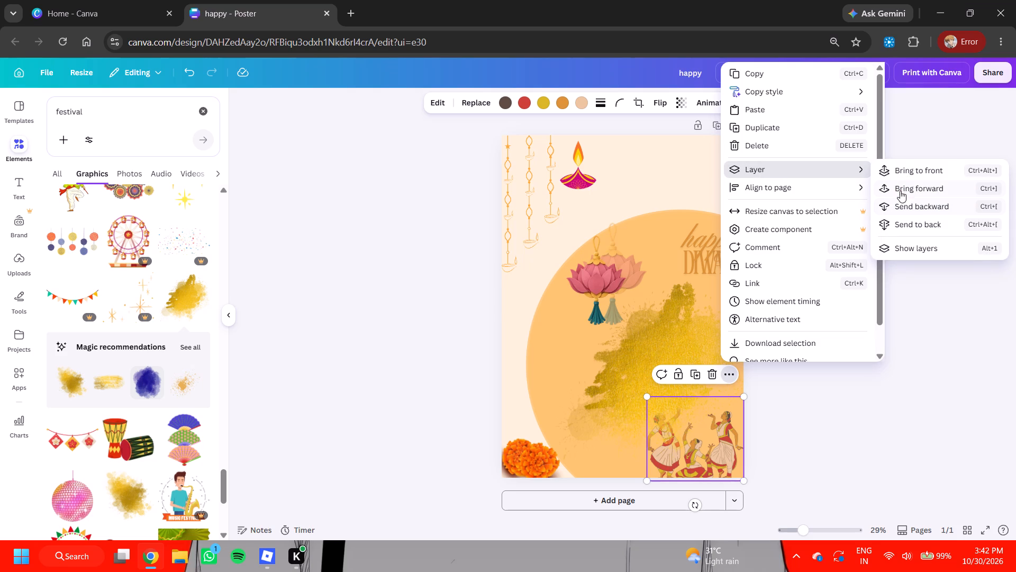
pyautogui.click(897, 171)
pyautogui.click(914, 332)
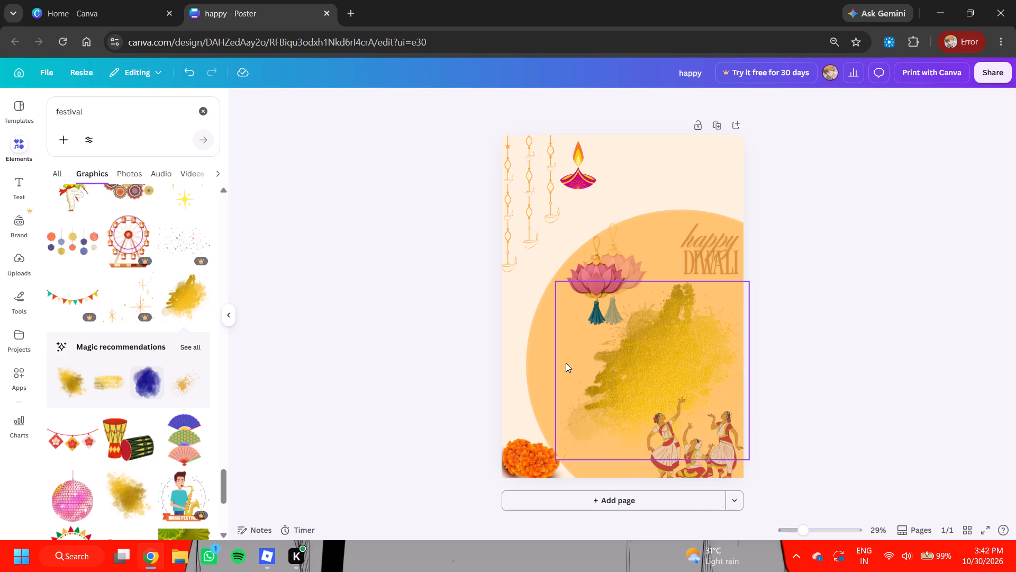
# Find and add the orange garland with hanging tassels, enlarge it to about 53.7 by 60, and lay it across the poster's upper part.
pyautogui.scroll(-1, 144, 403)
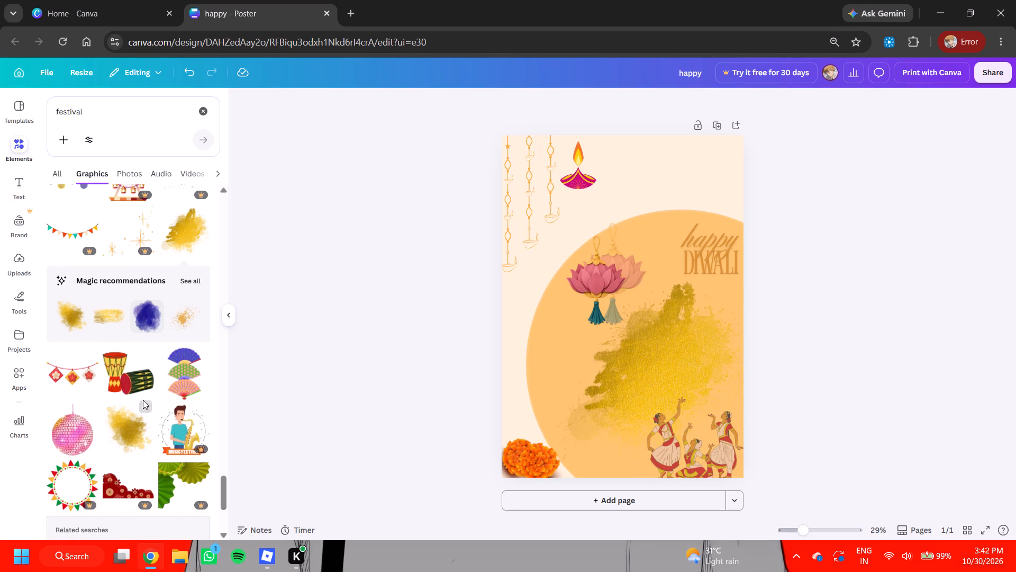
pyautogui.scroll(-3, 143, 400)
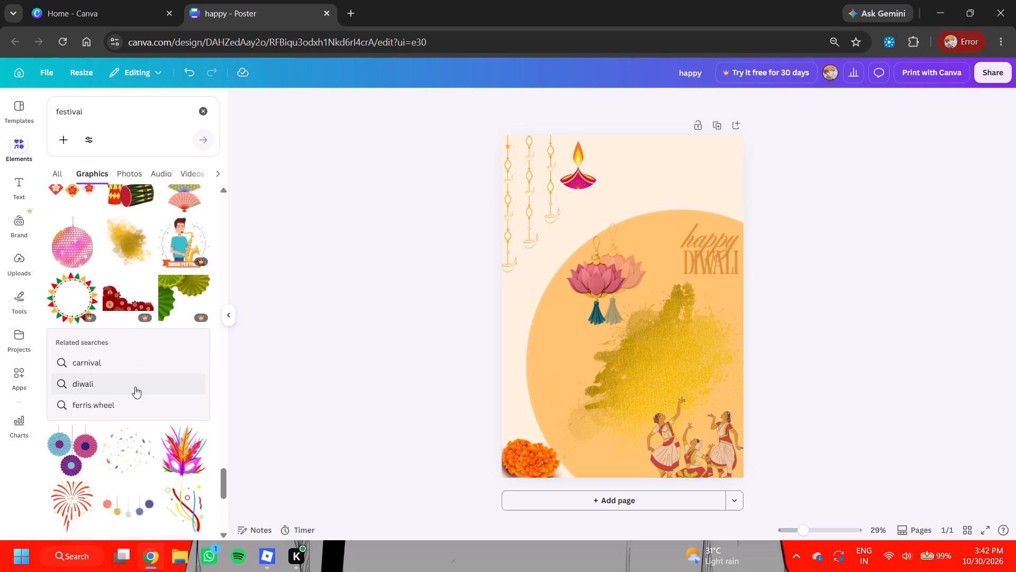
pyautogui.scroll(-2, 164, 414)
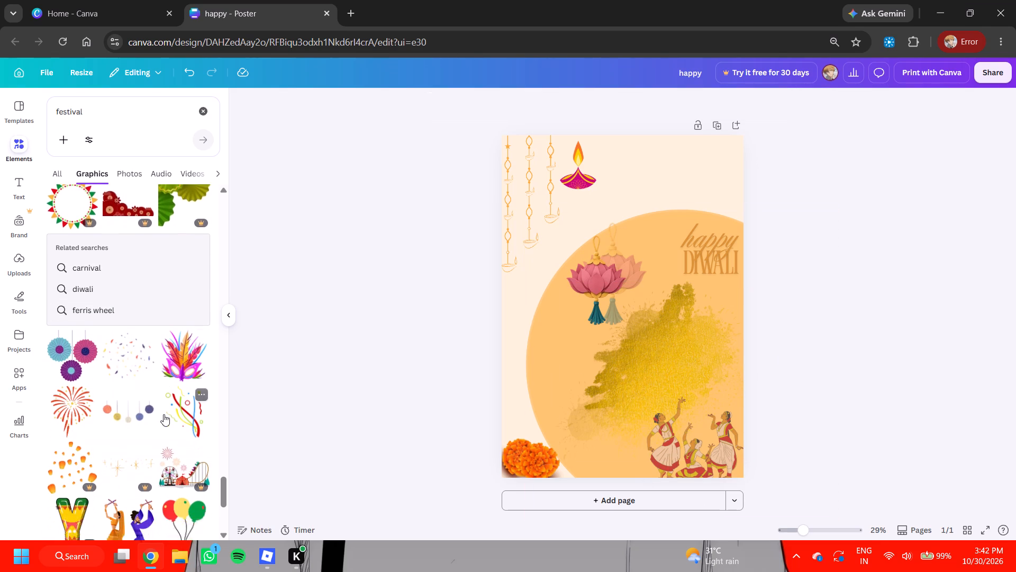
pyautogui.scroll(-4, 164, 414)
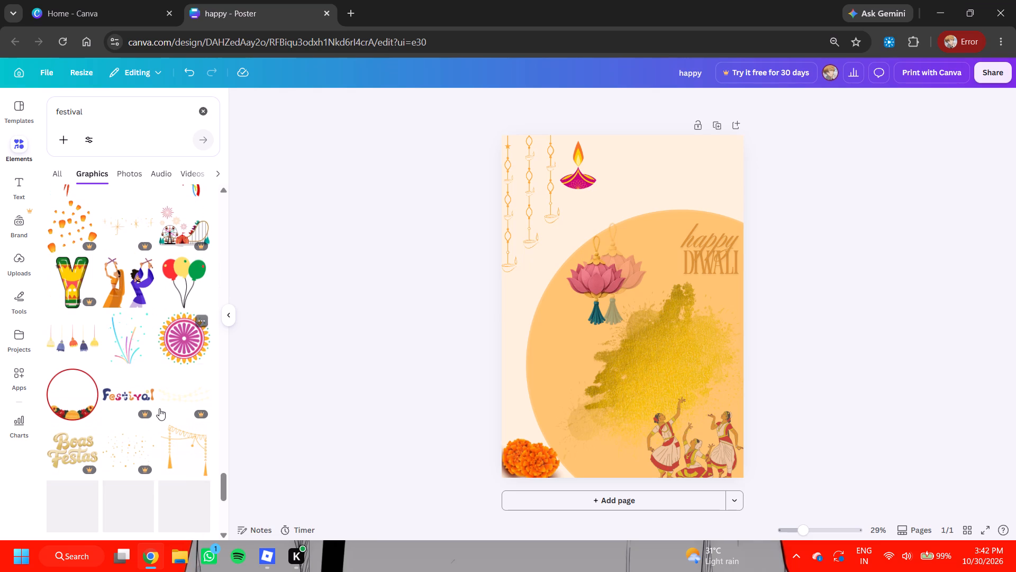
pyautogui.click(184, 443)
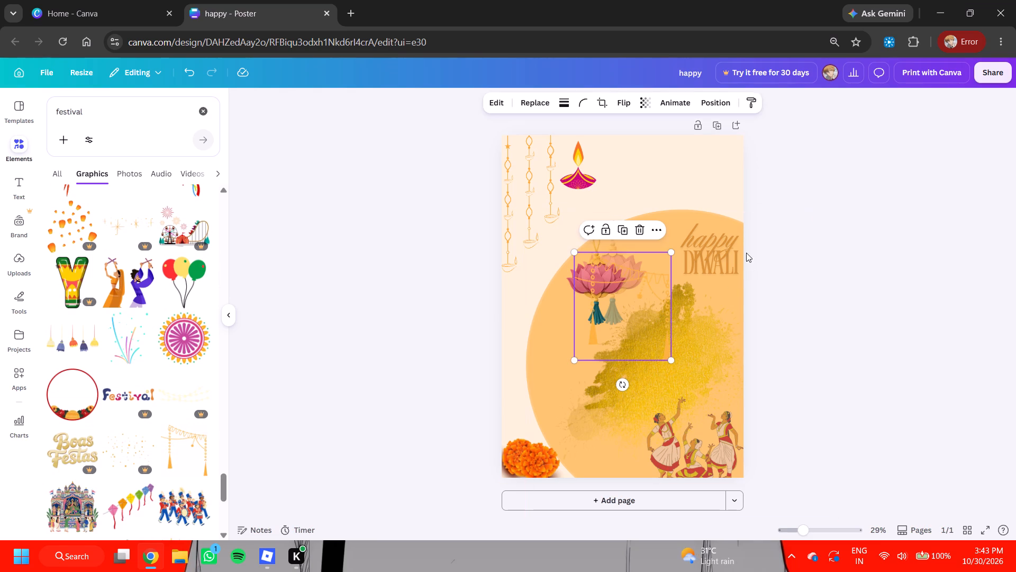
pyautogui.moveTo(668, 362); pyautogui.dragTo(821, 497)
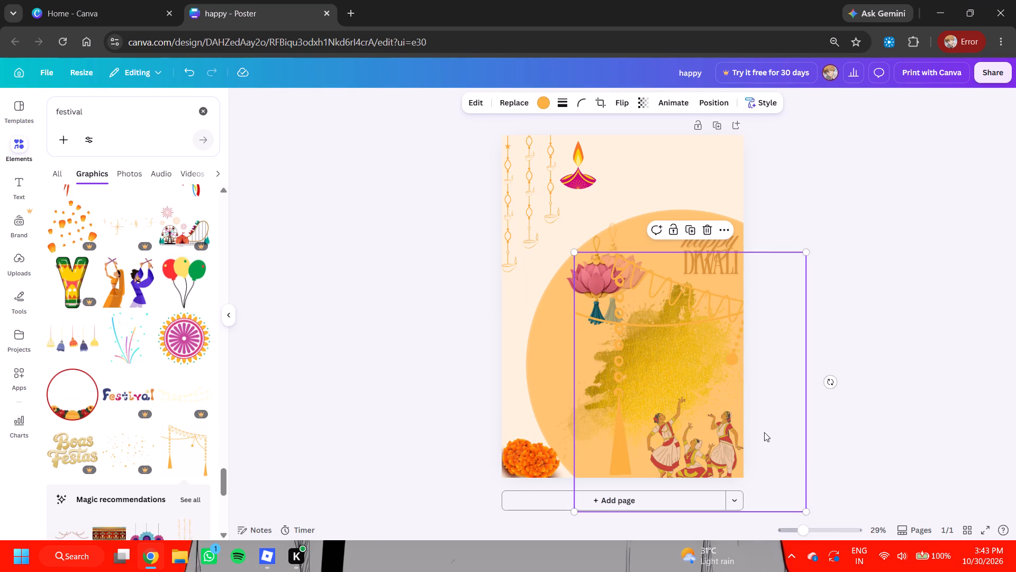
pyautogui.moveTo(707, 369); pyautogui.dragTo(606, 230)
pyautogui.moveTo(705, 371); pyautogui.dragTo(767, 474)
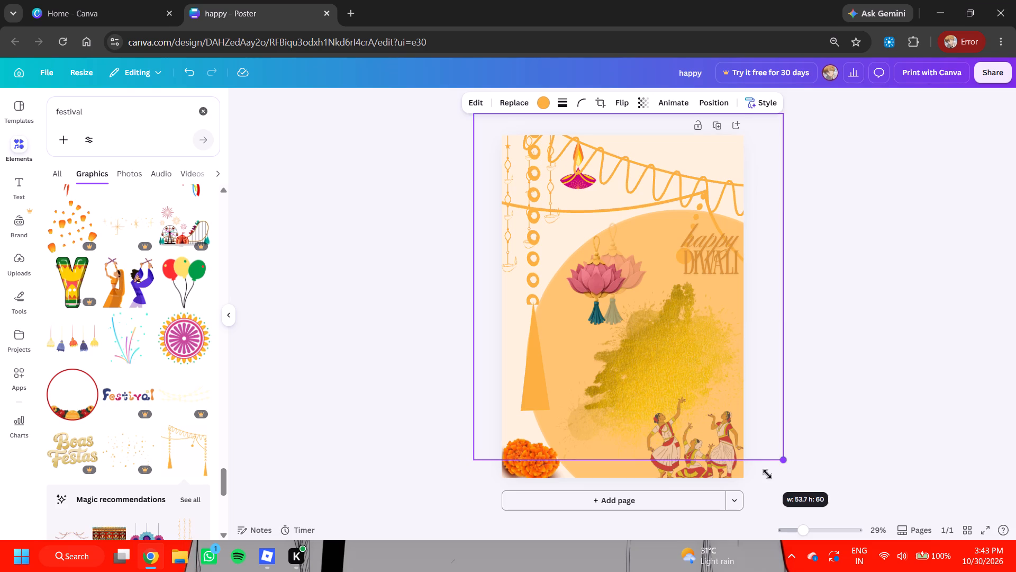
pyautogui.moveTo(767, 474); pyautogui.dragTo(768, 473)
pyautogui.moveTo(661, 316); pyautogui.dragTo(649, 318)
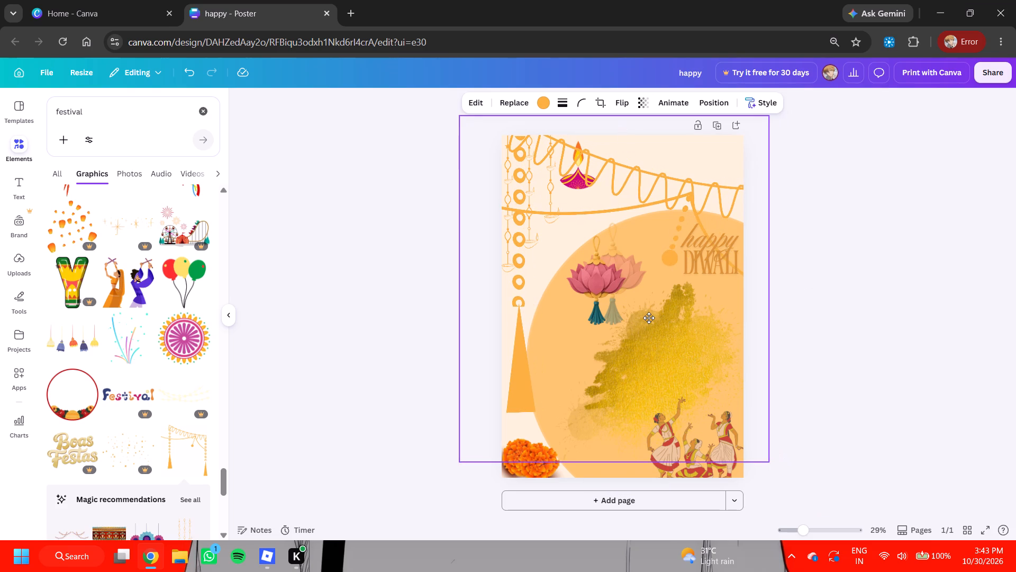
pyautogui.moveTo(649, 318); pyautogui.dragTo(649, 316)
# Shift the garland aside and move the diya to the poster's bottom edge, between the marigolds and the dancers.
pyautogui.click(577, 188)
pyautogui.click(576, 220)
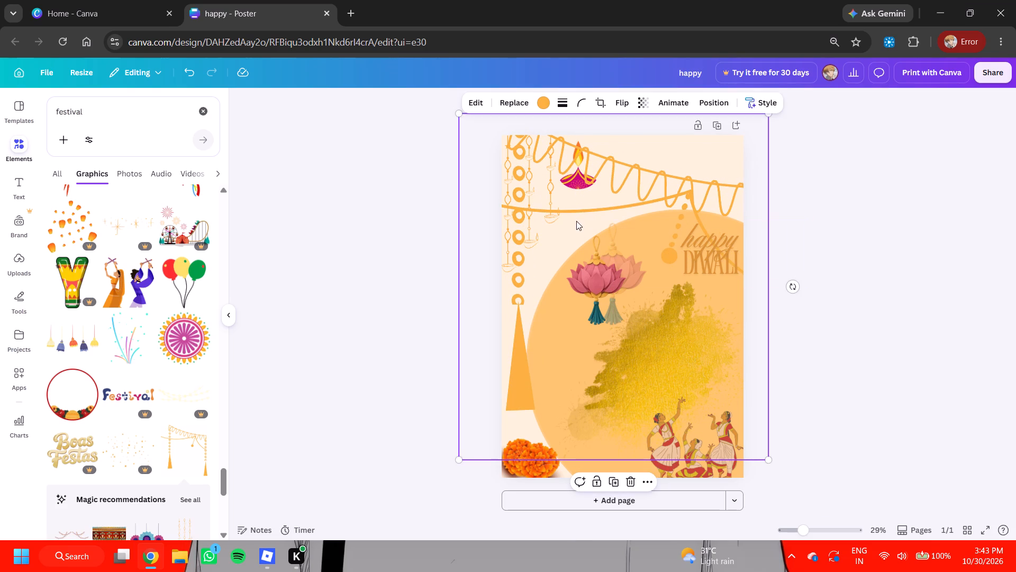
pyautogui.moveTo(579, 186); pyautogui.dragTo(583, 139)
pyautogui.click(576, 178)
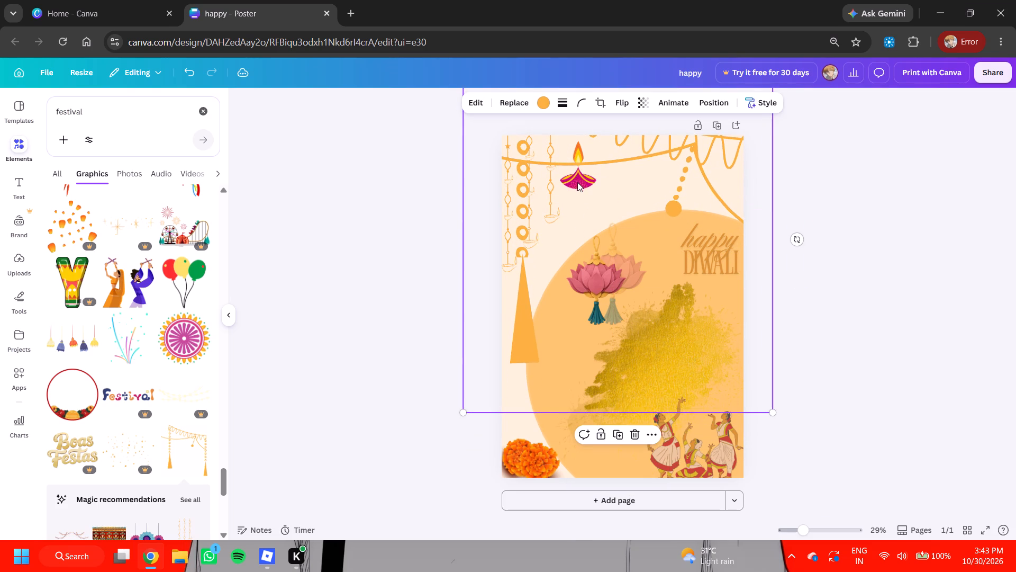
pyautogui.click(578, 184)
pyautogui.moveTo(579, 184); pyautogui.dragTo(388, 266)
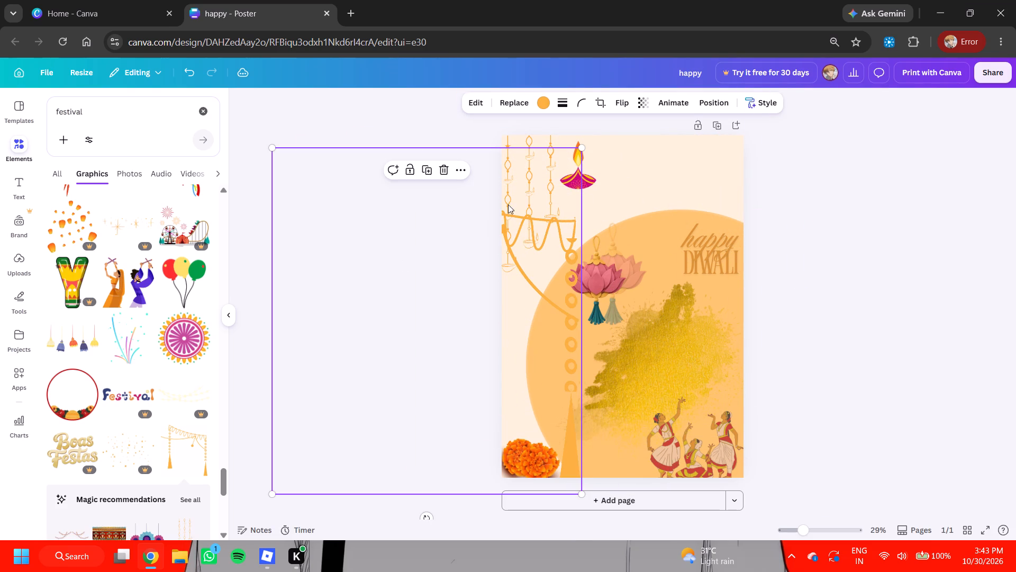
pyautogui.click(591, 178)
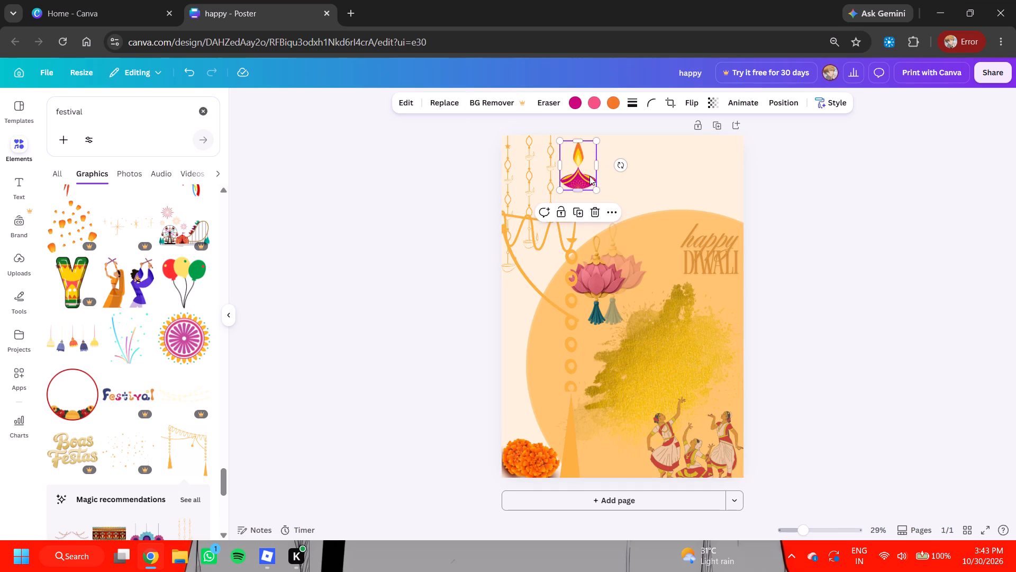
pyautogui.click(589, 176)
pyautogui.moveTo(589, 175); pyautogui.dragTo(639, 463)
pyautogui.doubleClick(640, 463)
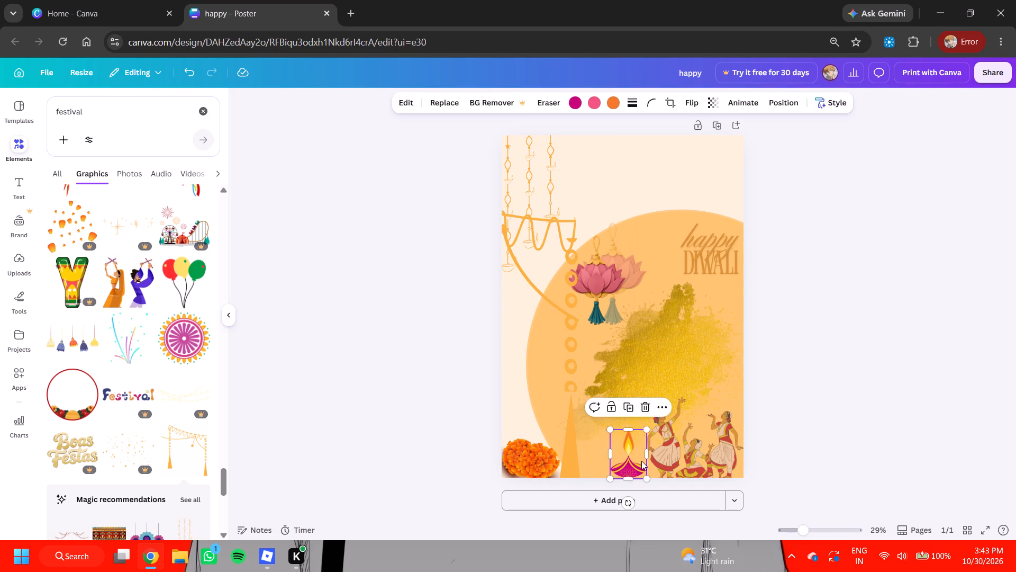
pyautogui.click(837, 347)
# Try the orange tassel garland at several positions across the poster, then delete it from the design.
pyautogui.moveTo(533, 298); pyautogui.dragTo(687, 244)
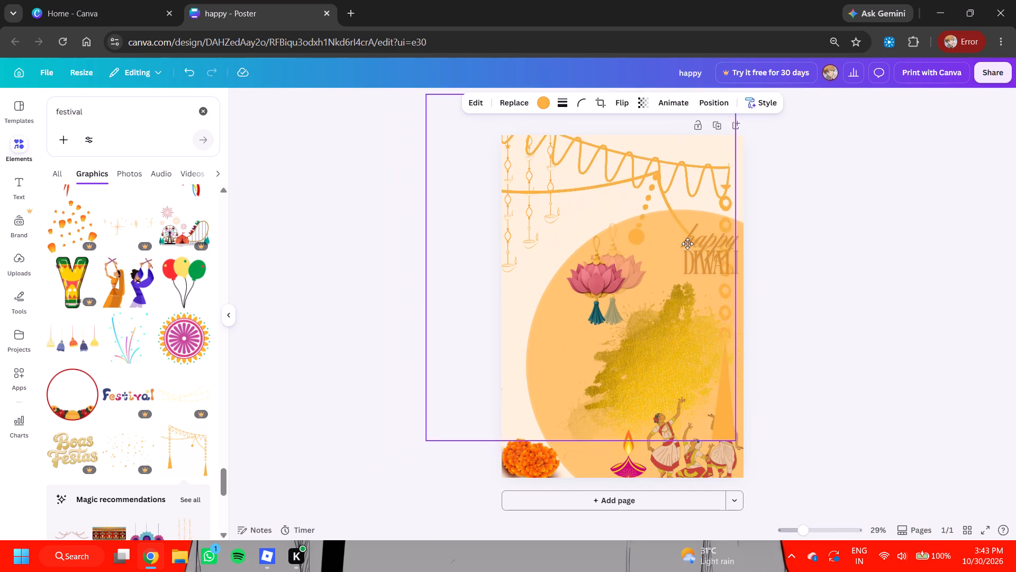
pyautogui.moveTo(687, 244); pyautogui.dragTo(686, 202)
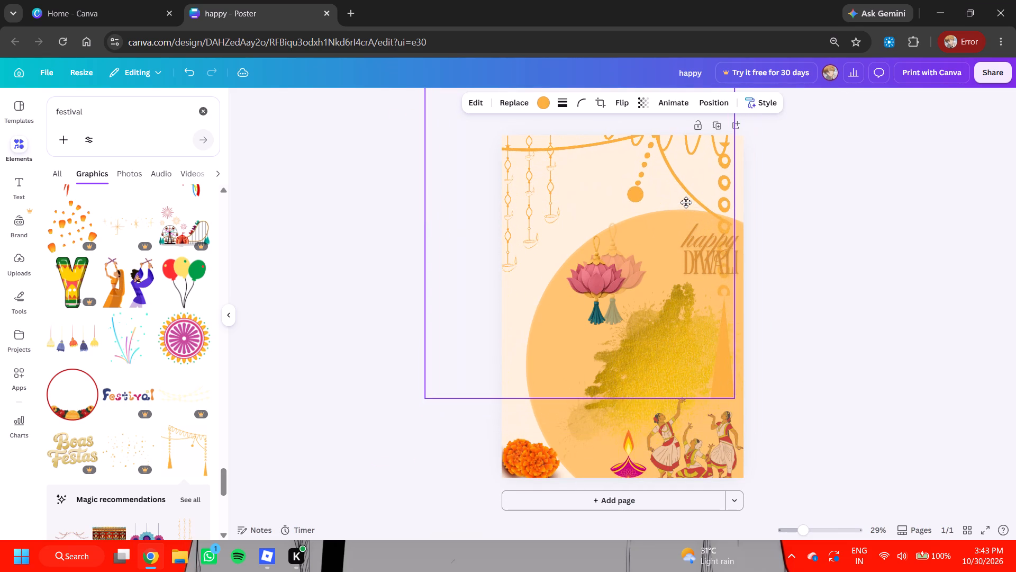
pyautogui.moveTo(686, 202); pyautogui.dragTo(682, 215)
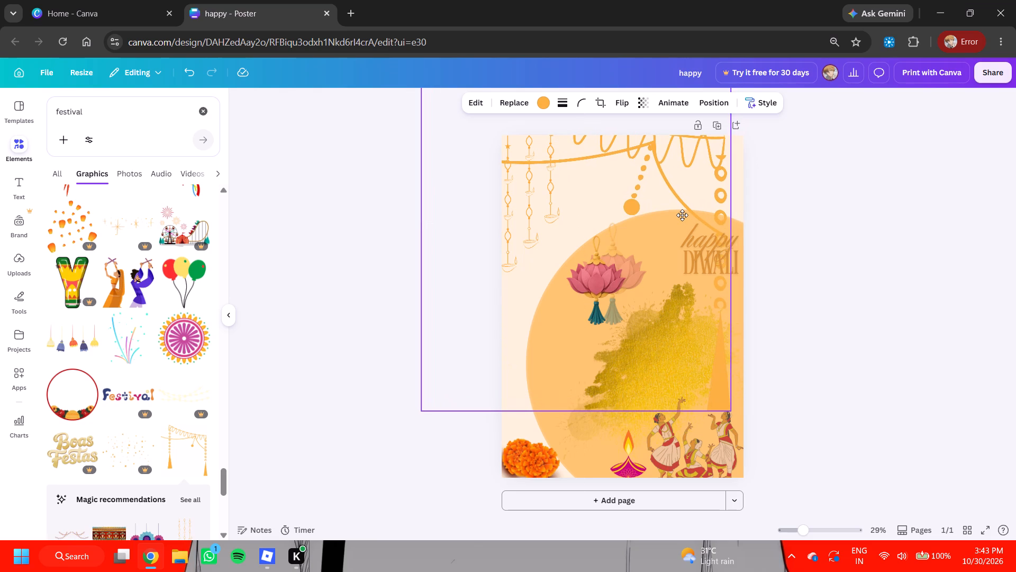
pyautogui.moveTo(682, 215); pyautogui.dragTo(671, 266)
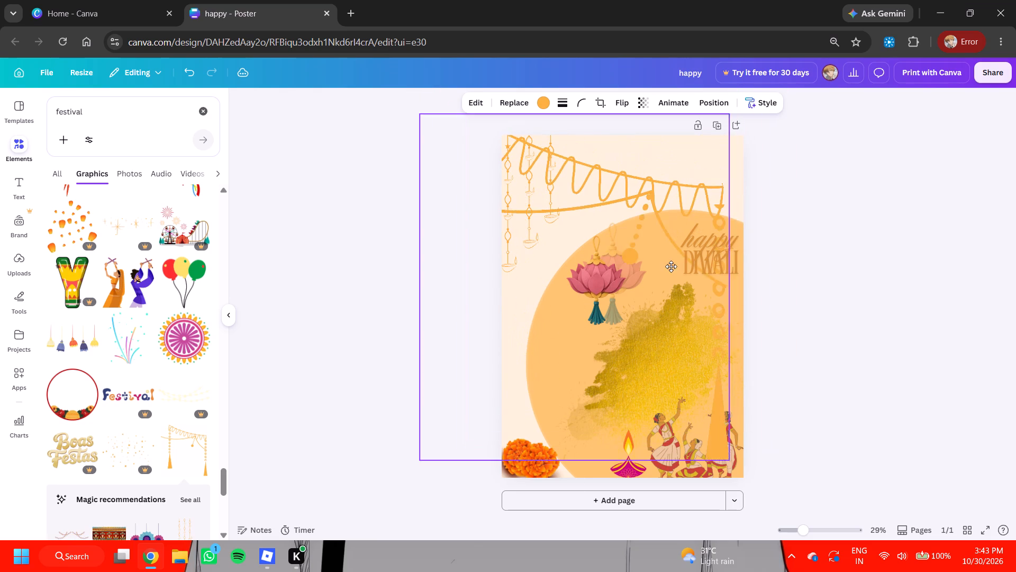
pyautogui.moveTo(671, 266); pyautogui.dragTo(663, 251)
pyautogui.click(663, 251)
pyautogui.moveTo(663, 253); pyautogui.dragTo(664, 262)
pyautogui.moveTo(671, 293); pyautogui.dragTo(692, 385)
pyautogui.click(692, 385)
pyautogui.click(603, 224)
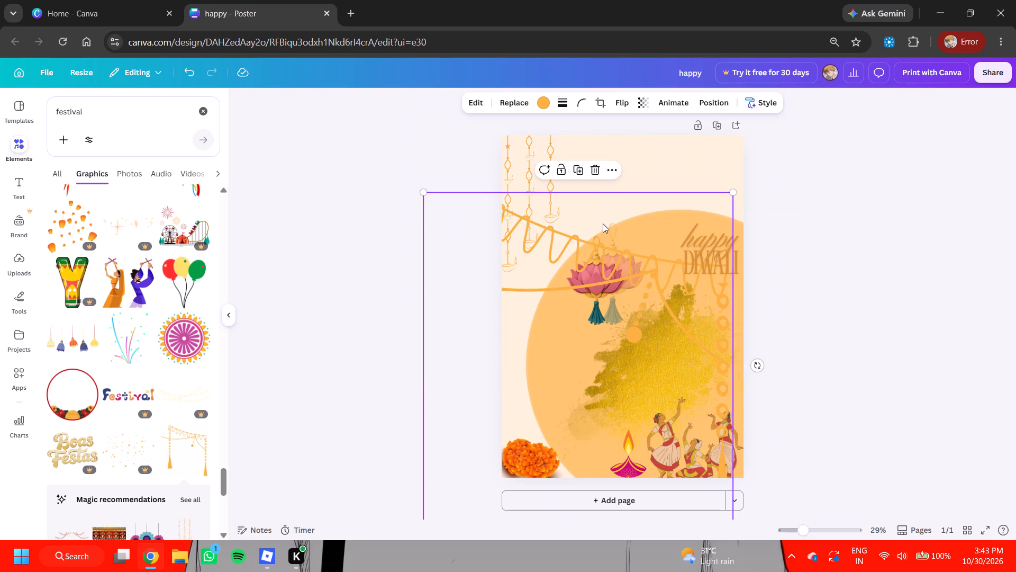
pyautogui.click(594, 176)
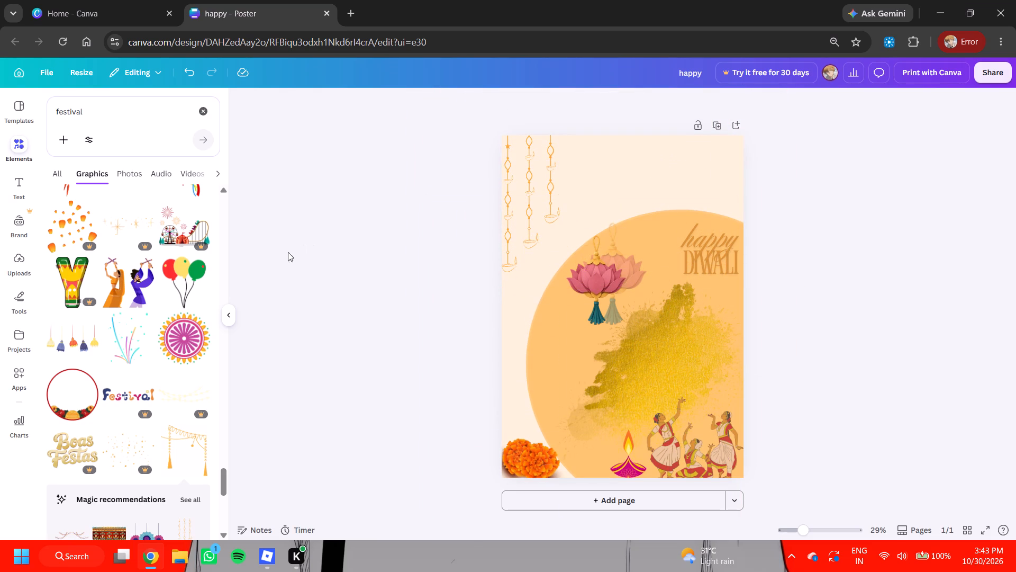
# Add the cluster of red, yellow and navy paper fans, enlarge it slightly and fit it into the poster's top-right corner.
pyautogui.scroll(-3, 174, 272)
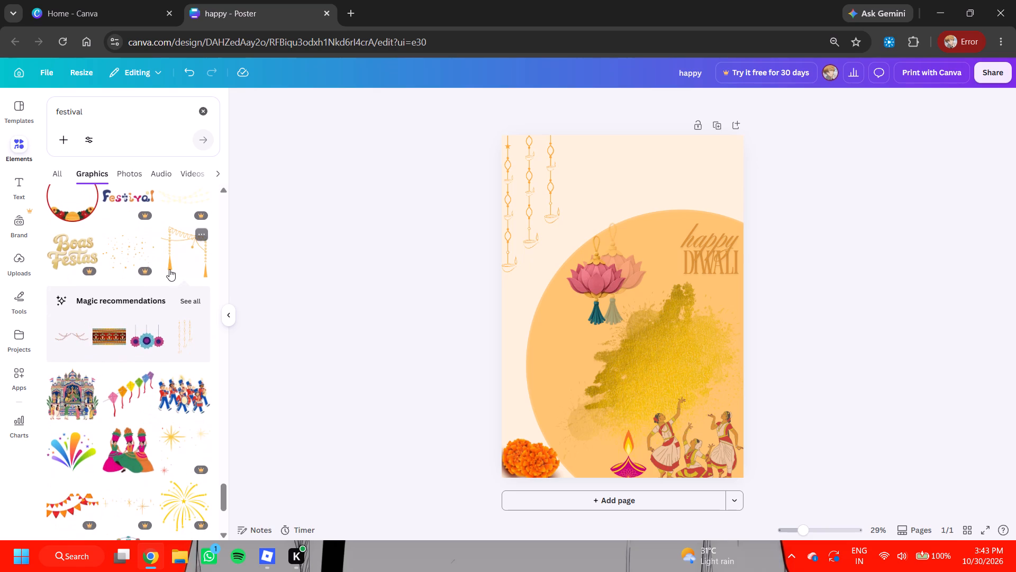
pyautogui.scroll(-4, 169, 269)
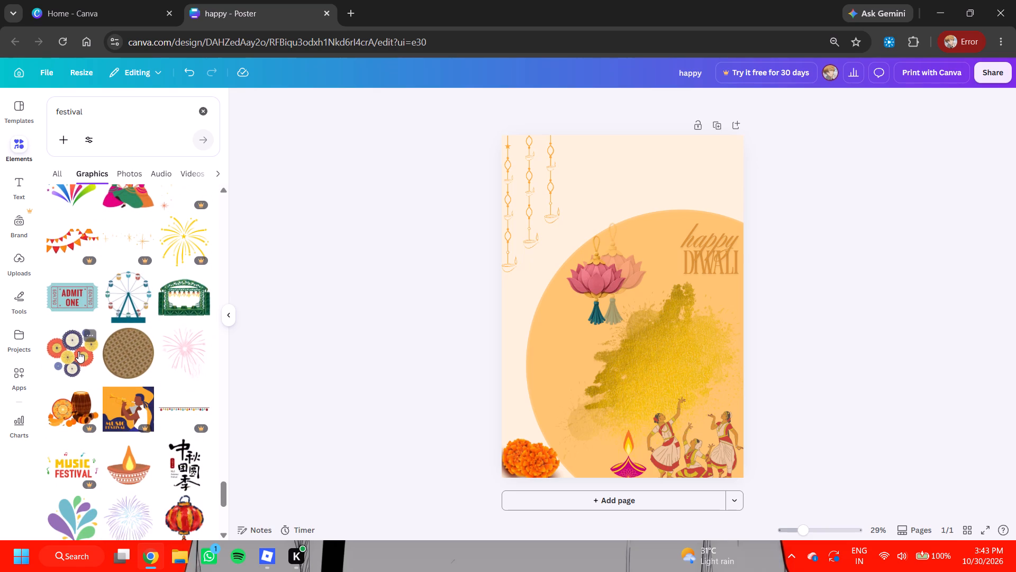
pyautogui.click(78, 351)
pyautogui.moveTo(618, 303); pyautogui.dragTo(640, 157)
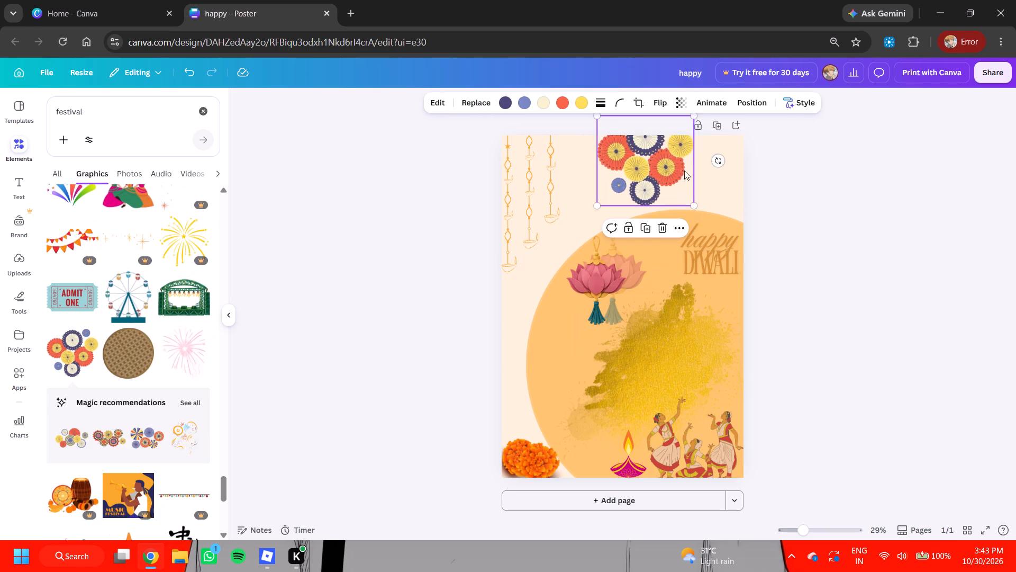
pyautogui.moveTo(694, 201); pyautogui.dragTo(692, 207)
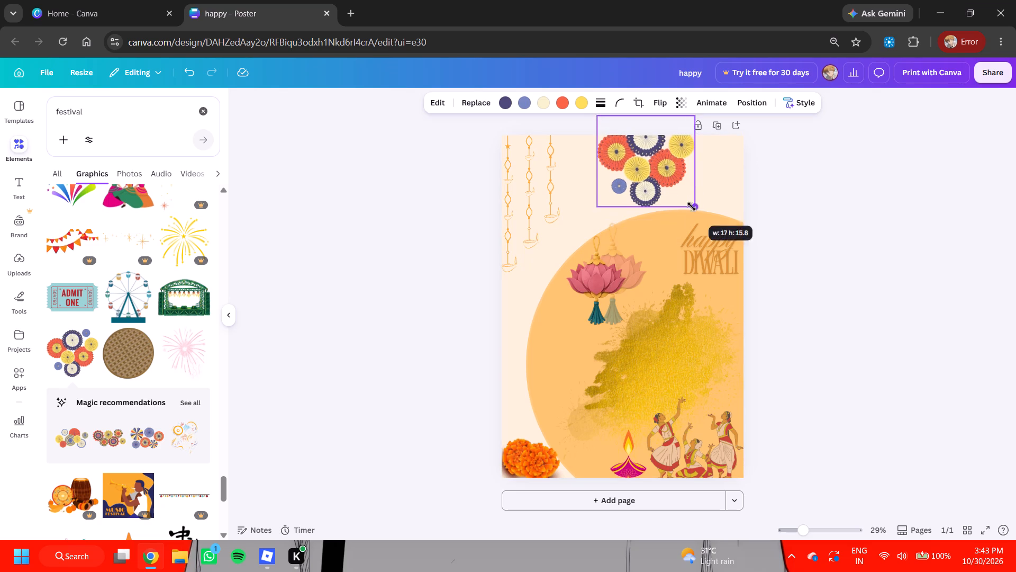
pyautogui.moveTo(692, 207); pyautogui.dragTo(708, 219)
pyautogui.moveTo(671, 171); pyautogui.dragTo(721, 155)
pyautogui.click(810, 201)
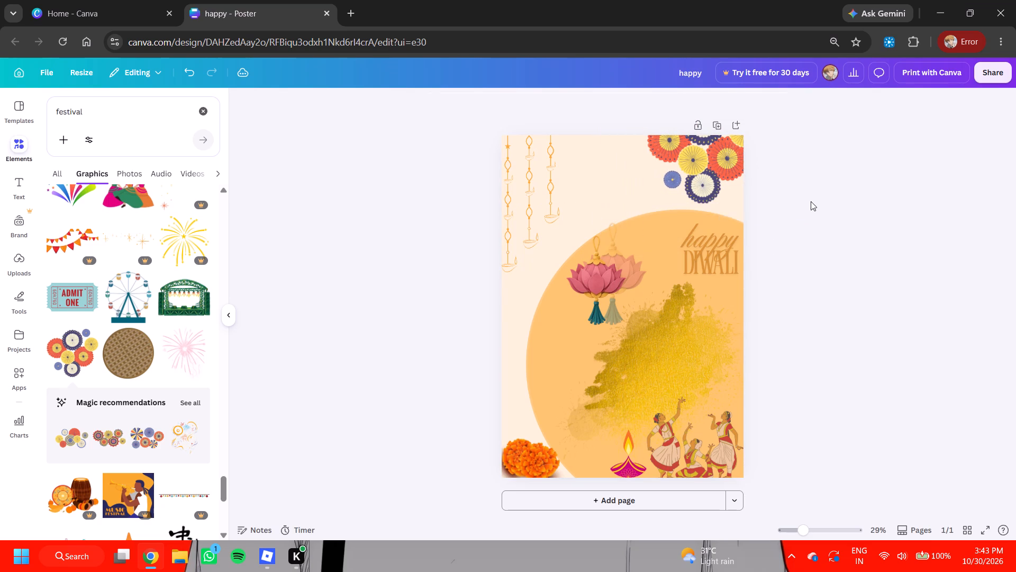
# Add the blue-purple fireworks burst, shrink it and place it near the poster's top edge beside the hanging lamp ornaments.
pyautogui.scroll(-3, 156, 336)
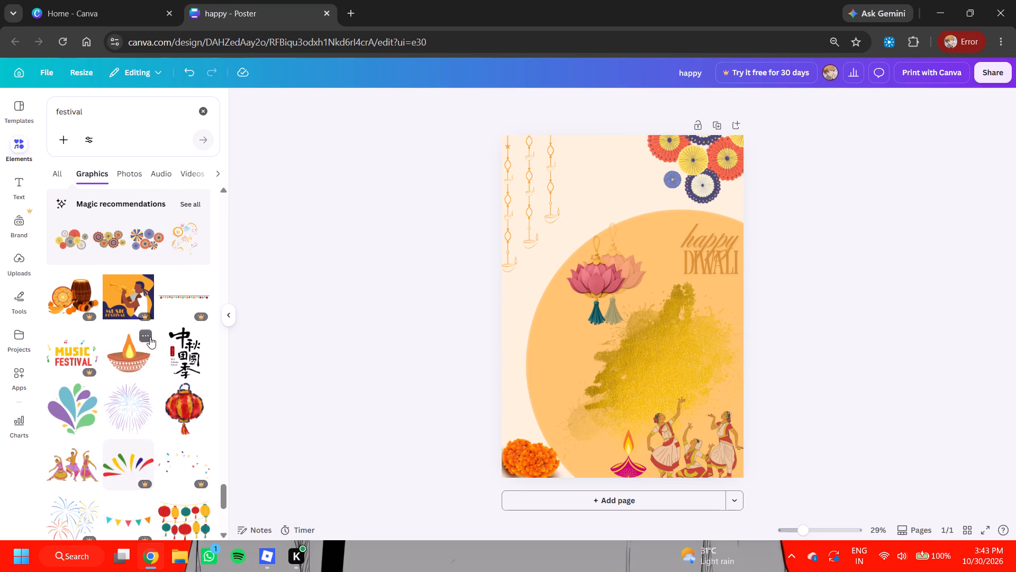
pyautogui.scroll(-2, 151, 318)
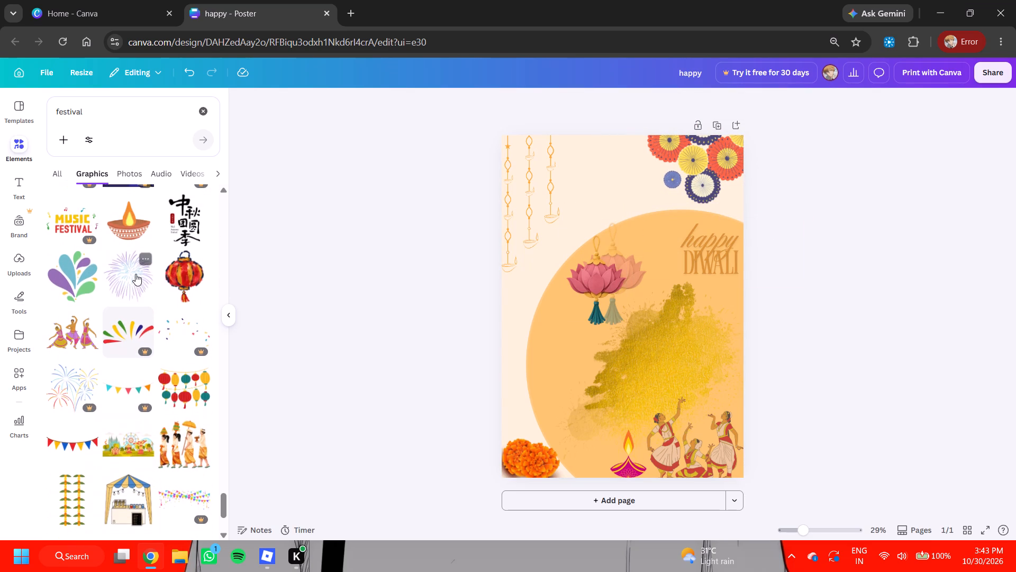
pyautogui.click(135, 274)
pyautogui.moveTo(619, 305); pyautogui.dragTo(619, 297)
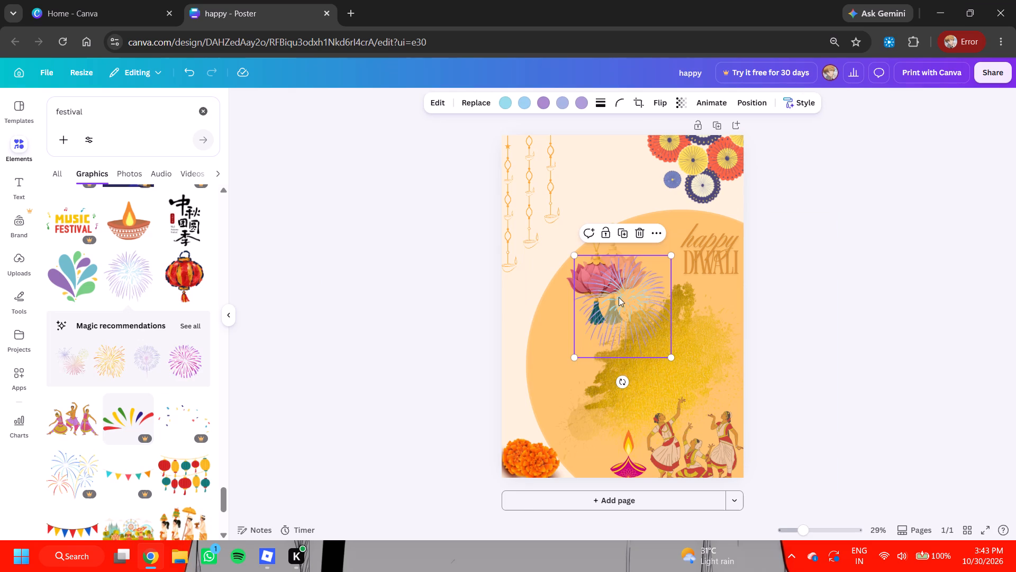
pyautogui.moveTo(619, 297); pyautogui.dragTo(600, 192)
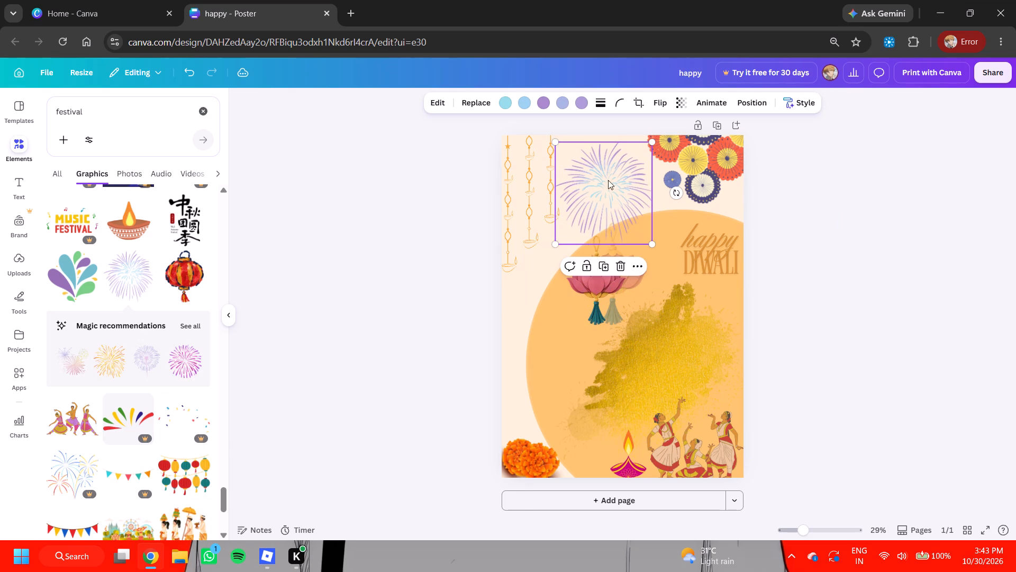
pyautogui.moveTo(651, 245); pyautogui.dragTo(643, 230)
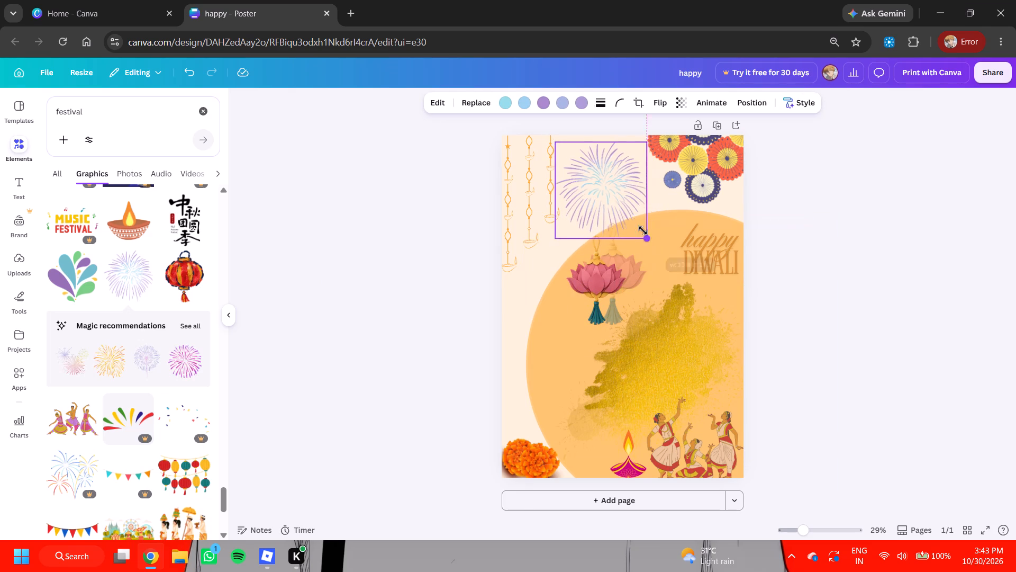
pyautogui.moveTo(643, 230); pyautogui.dragTo(619, 204)
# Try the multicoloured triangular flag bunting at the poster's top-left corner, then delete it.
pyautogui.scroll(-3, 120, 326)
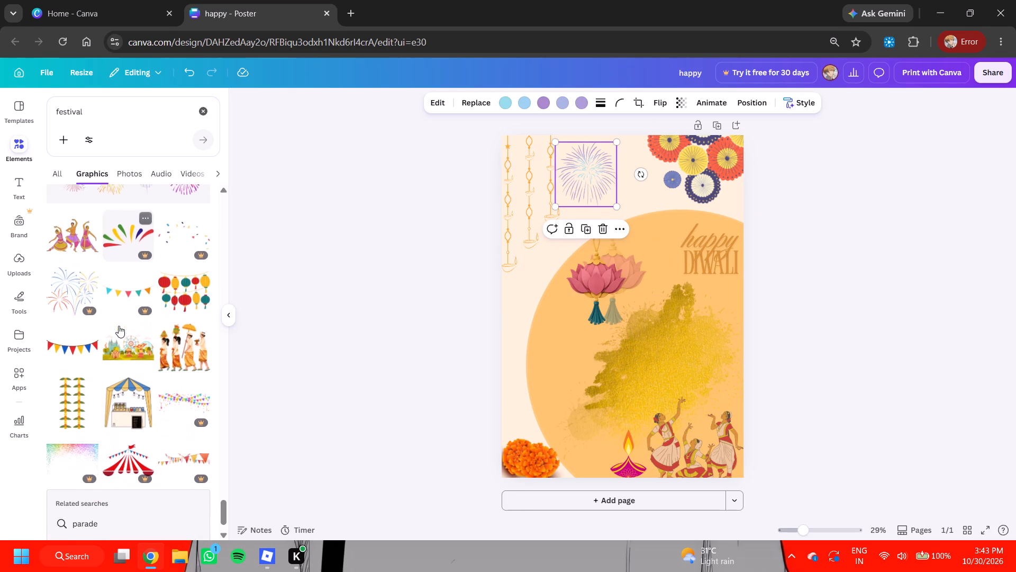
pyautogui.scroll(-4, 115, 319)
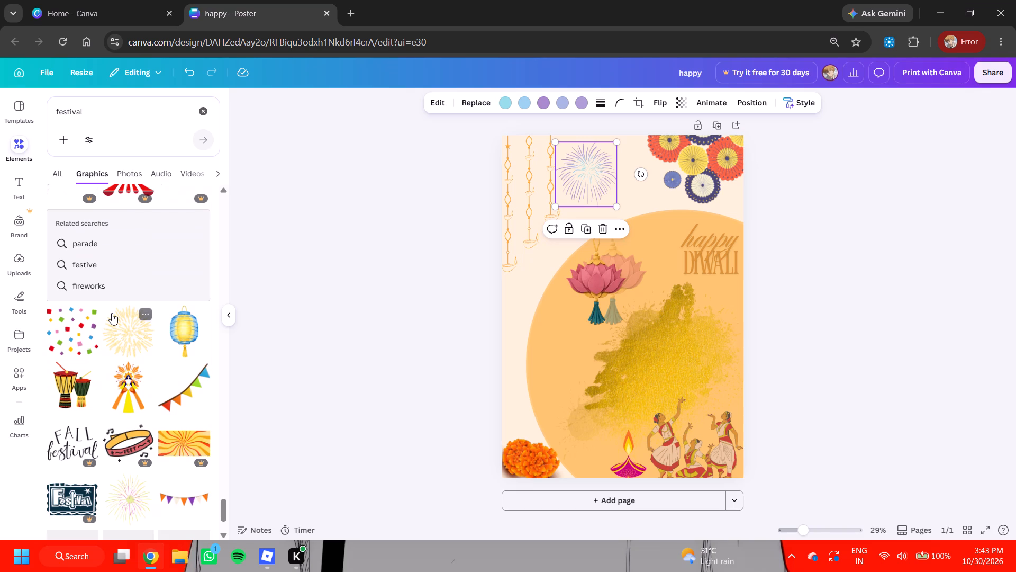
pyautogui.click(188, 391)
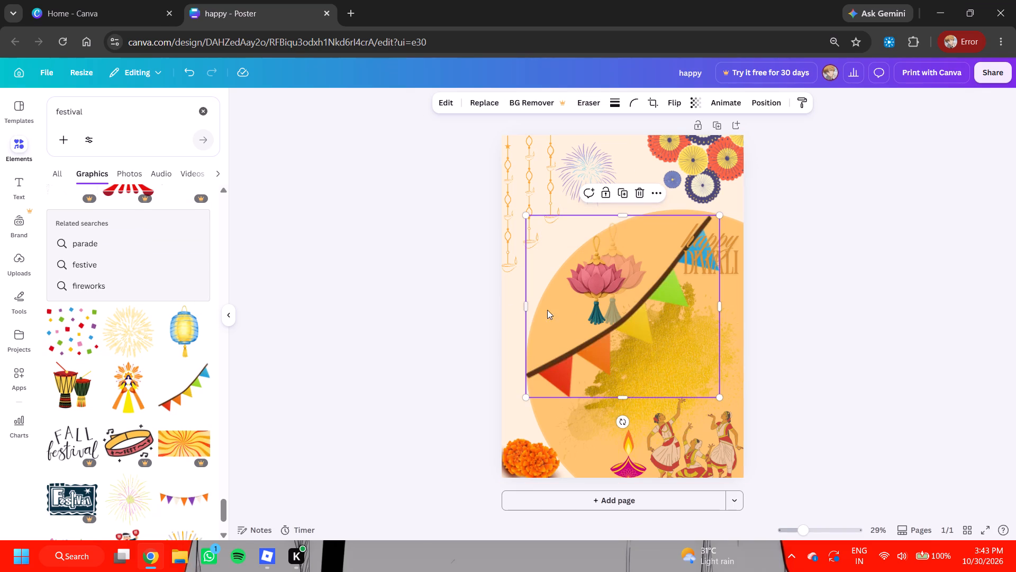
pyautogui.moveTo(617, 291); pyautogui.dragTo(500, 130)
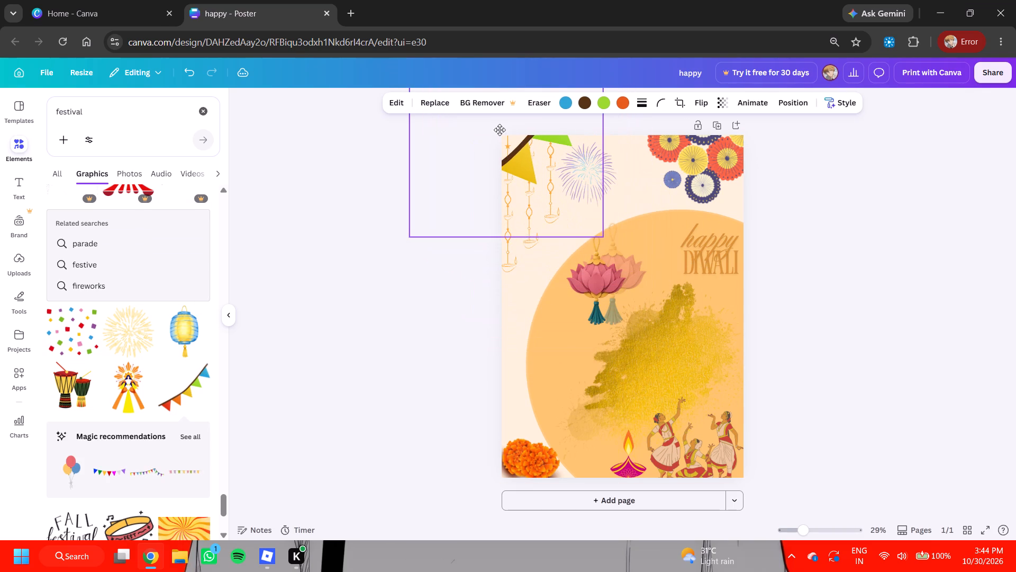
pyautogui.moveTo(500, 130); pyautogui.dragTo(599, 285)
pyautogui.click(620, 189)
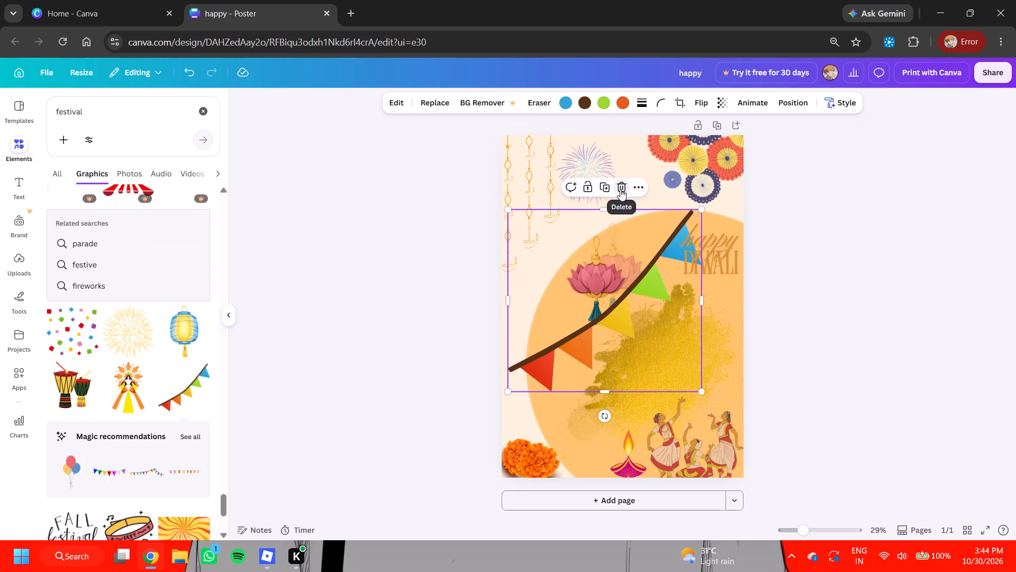
# Add the pink-yellow fireworks burst, shrink and tilt it, and overlap it with the blue-purple fireworks near the poster's top.
pyautogui.scroll(-2, 61, 367)
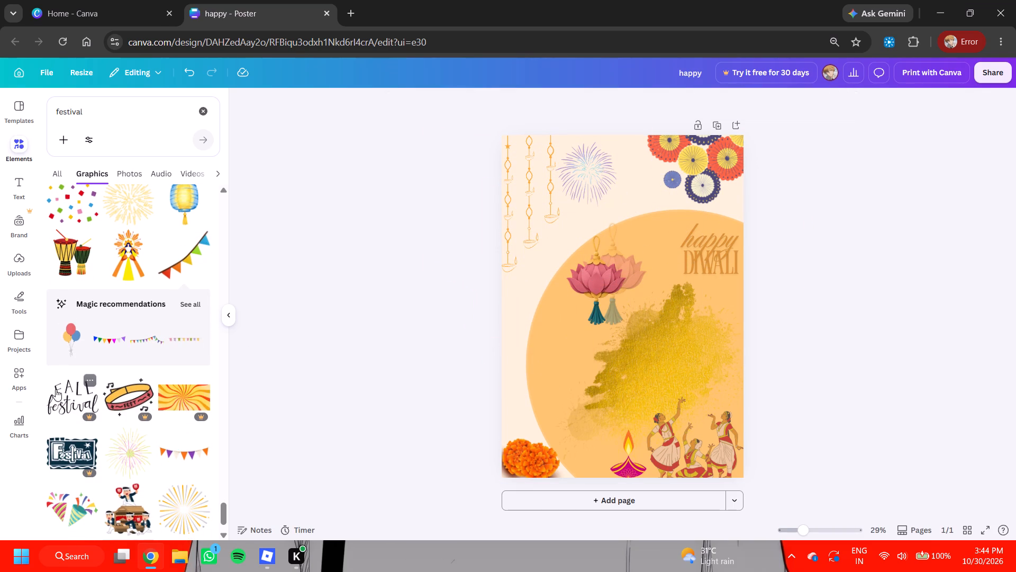
pyautogui.scroll(-3, 56, 391)
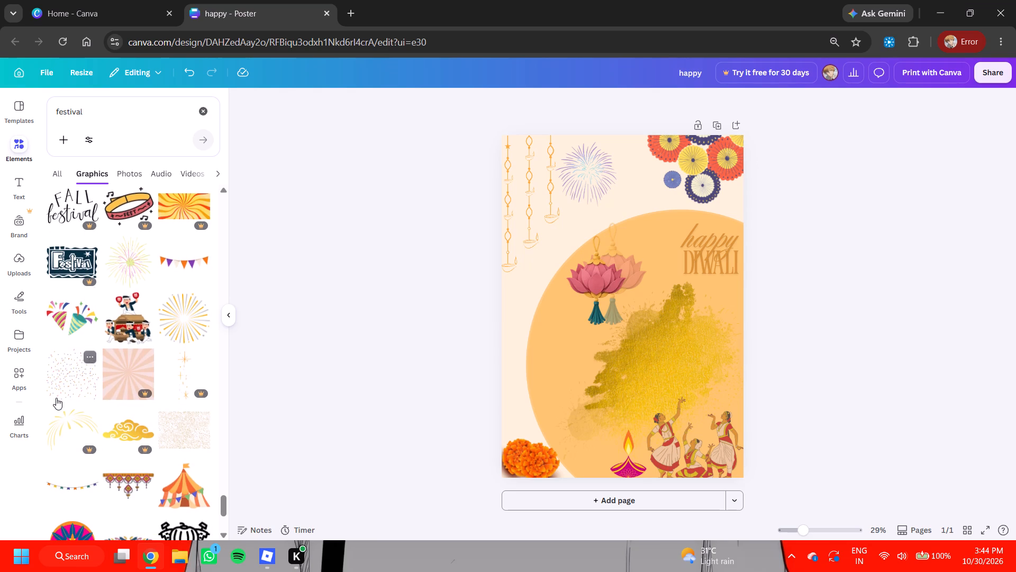
pyautogui.scroll(-3, 56, 398)
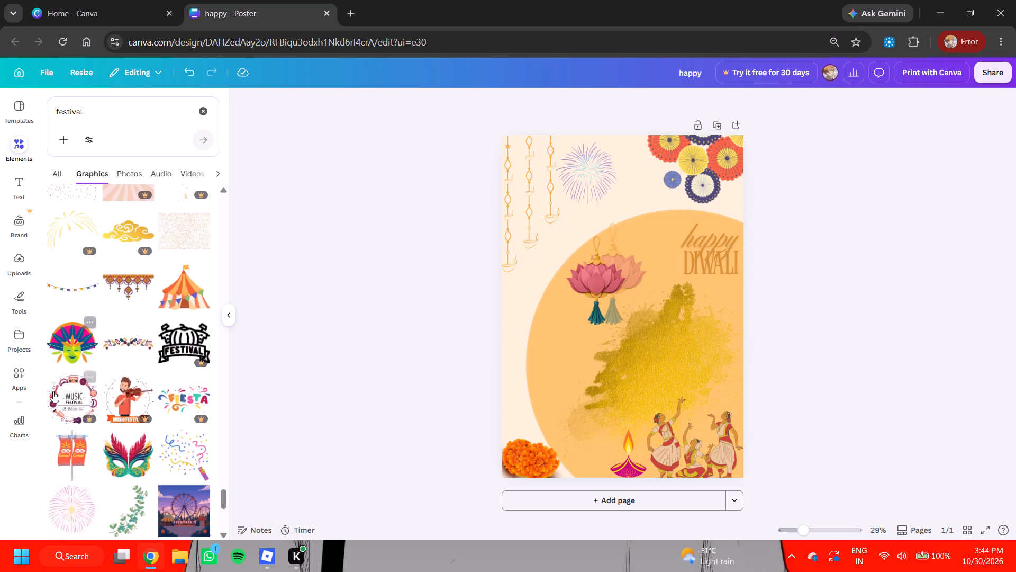
pyautogui.scroll(-2, 52, 391)
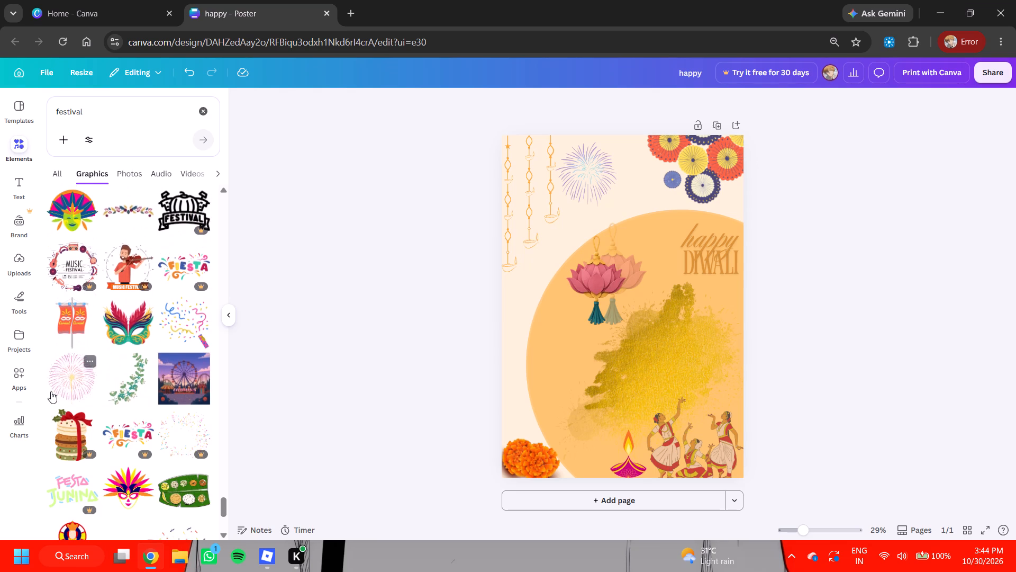
pyautogui.click(69, 372)
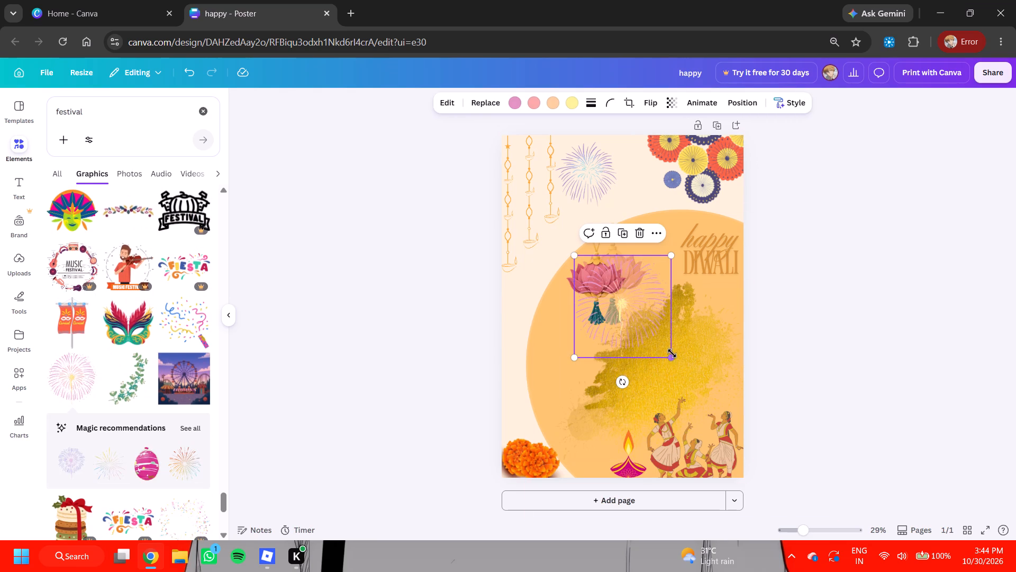
pyautogui.moveTo(671, 354); pyautogui.dragTo(606, 302)
pyautogui.moveTo(591, 320); pyautogui.dragTo(604, 314)
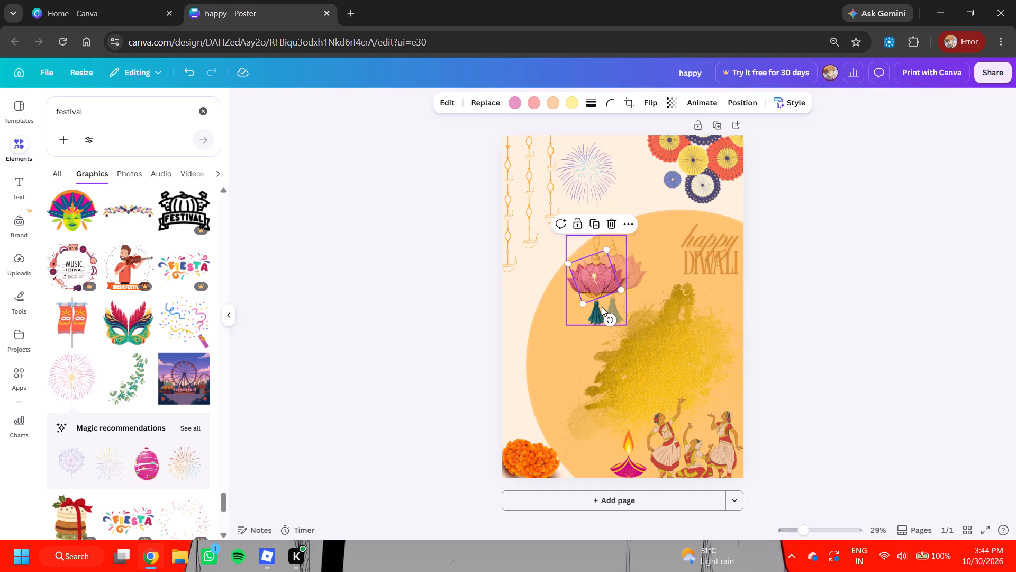
pyautogui.moveTo(598, 274); pyautogui.dragTo(608, 160)
pyautogui.click(351, 231)
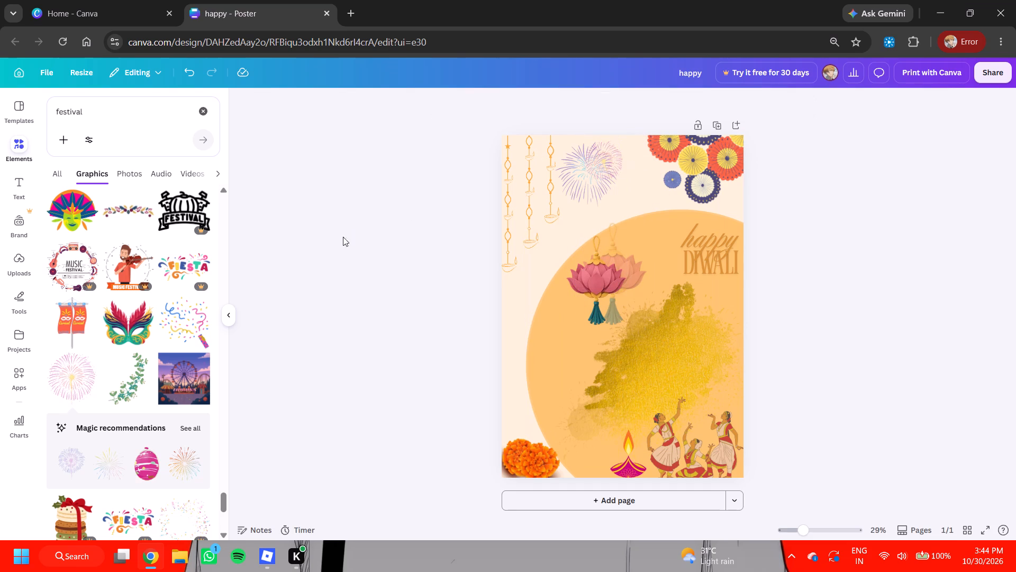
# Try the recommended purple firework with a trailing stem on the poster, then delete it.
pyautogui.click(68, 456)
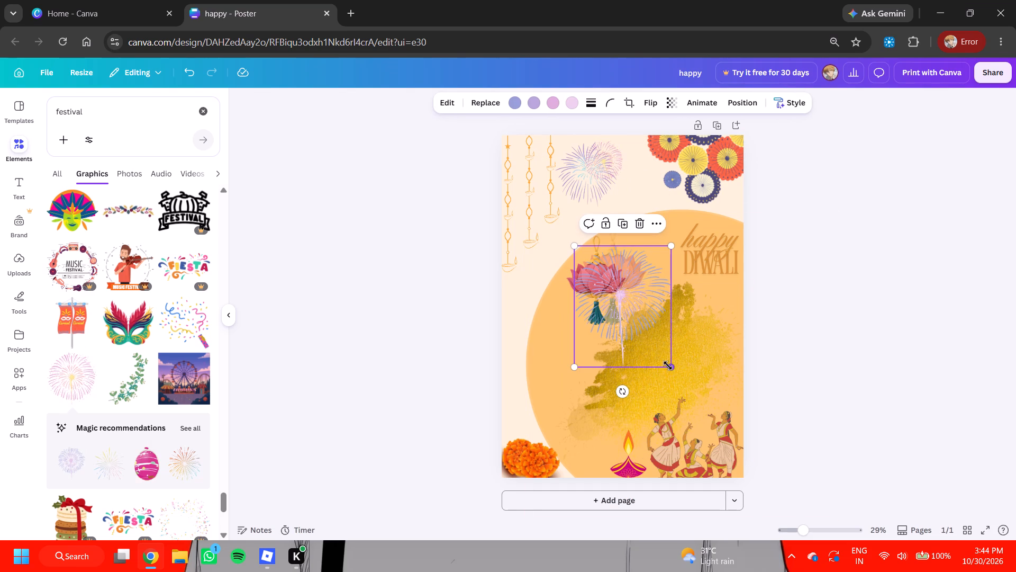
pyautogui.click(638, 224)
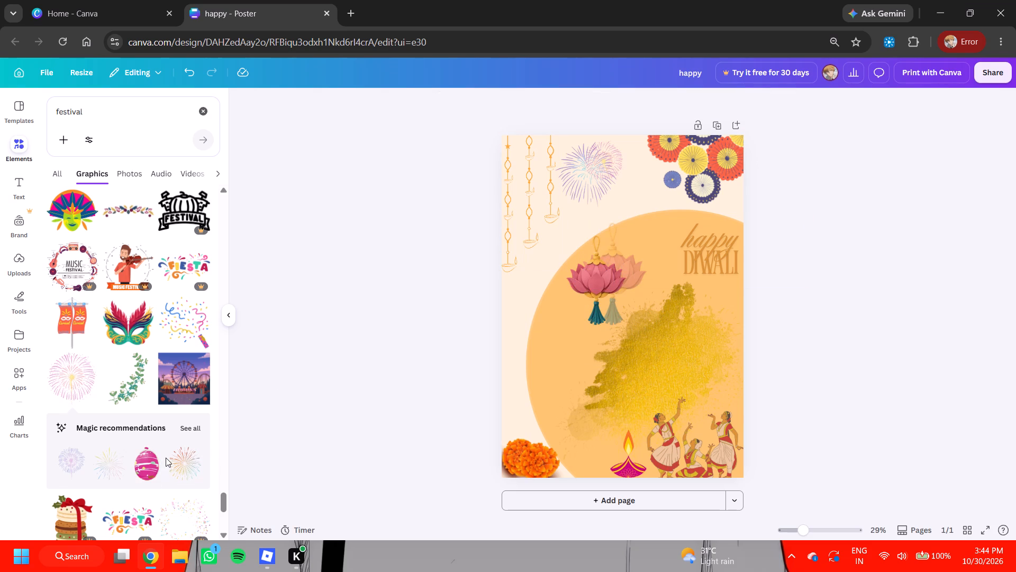
# From the festival graphics, add the illustration of a seated woman making a rangoli and shrink it to roughly a third of its size.
pyautogui.scroll(-3, 166, 458)
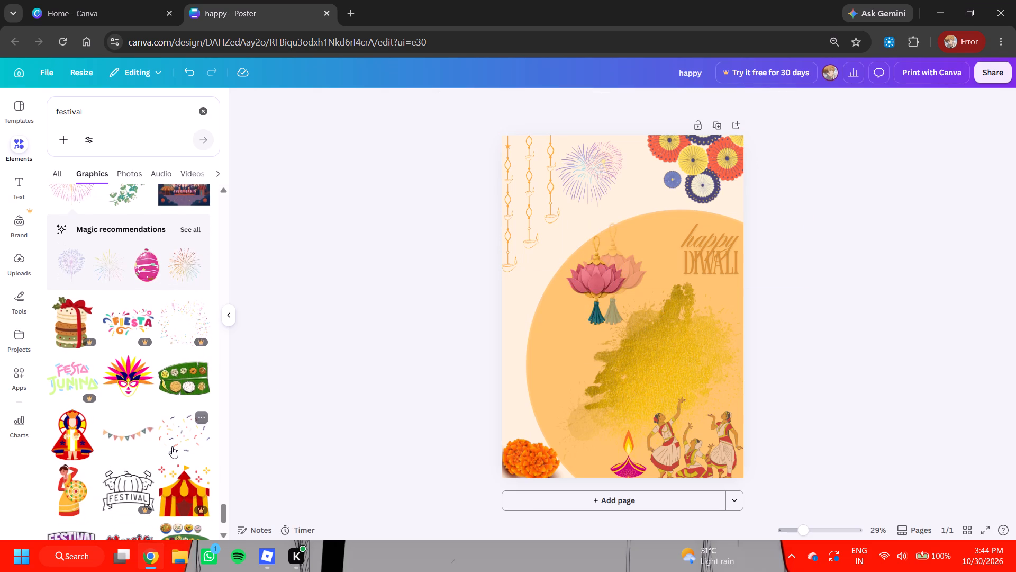
pyautogui.scroll(-7, 172, 446)
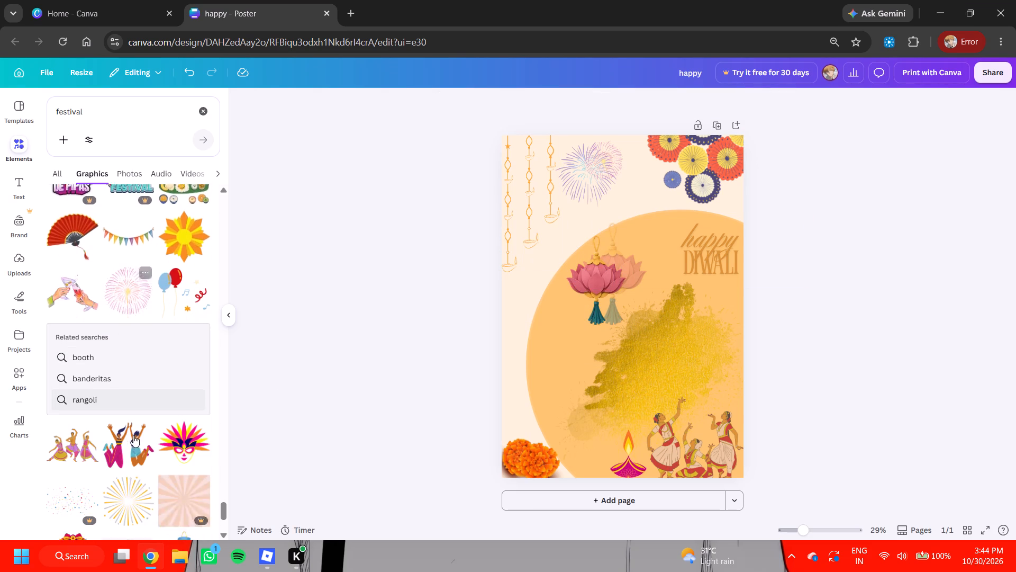
pyautogui.scroll(-5, 132, 433)
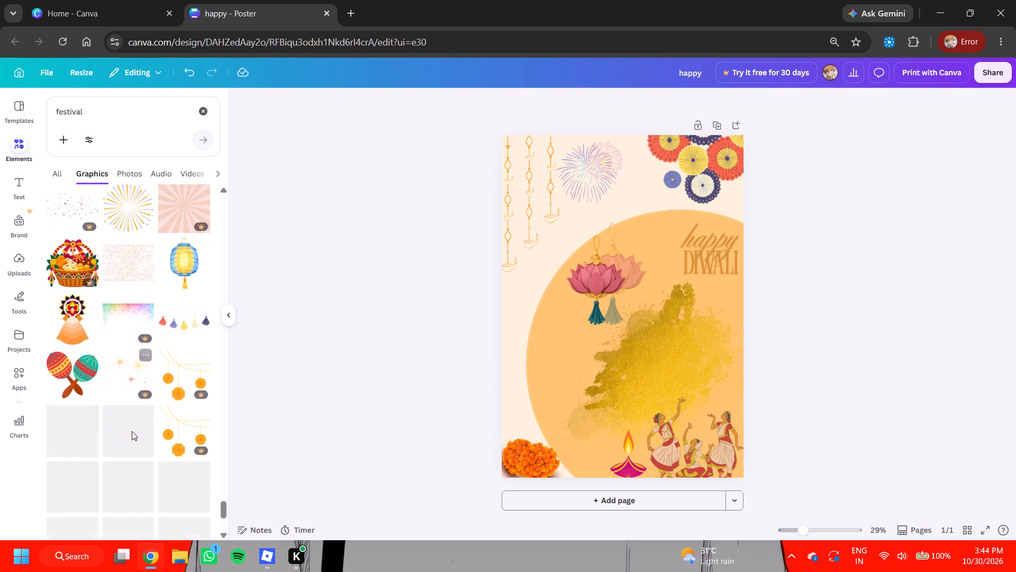
pyautogui.scroll(-1, 132, 431)
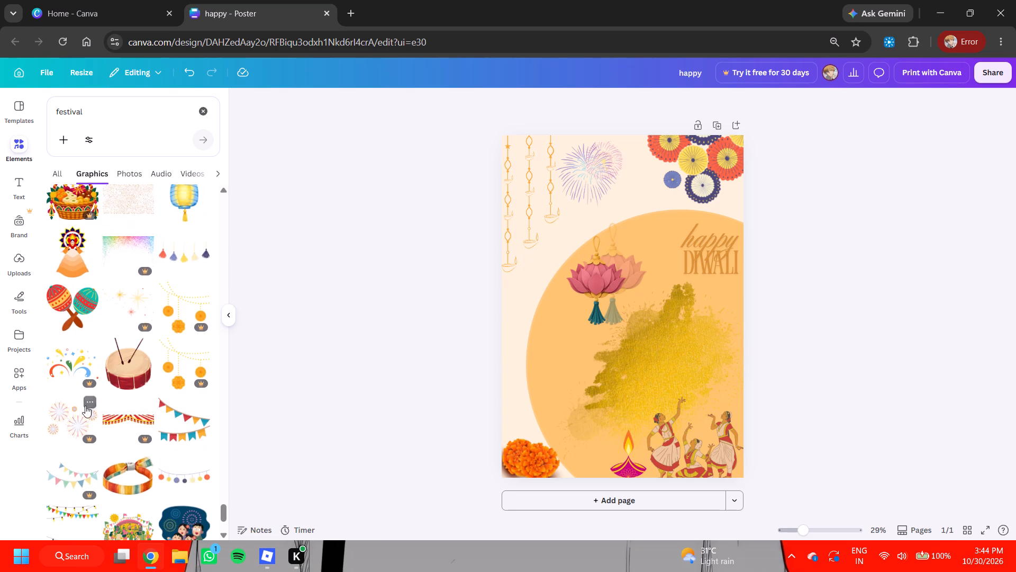
pyautogui.scroll(-3, 101, 431)
pyautogui.scroll(-6, 167, 367)
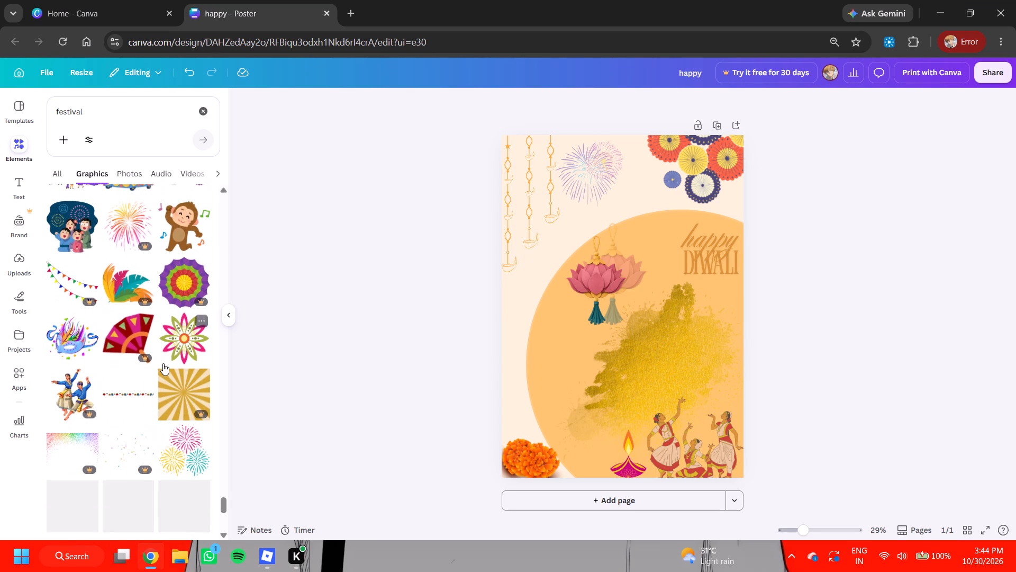
pyautogui.scroll(-3, 96, 305)
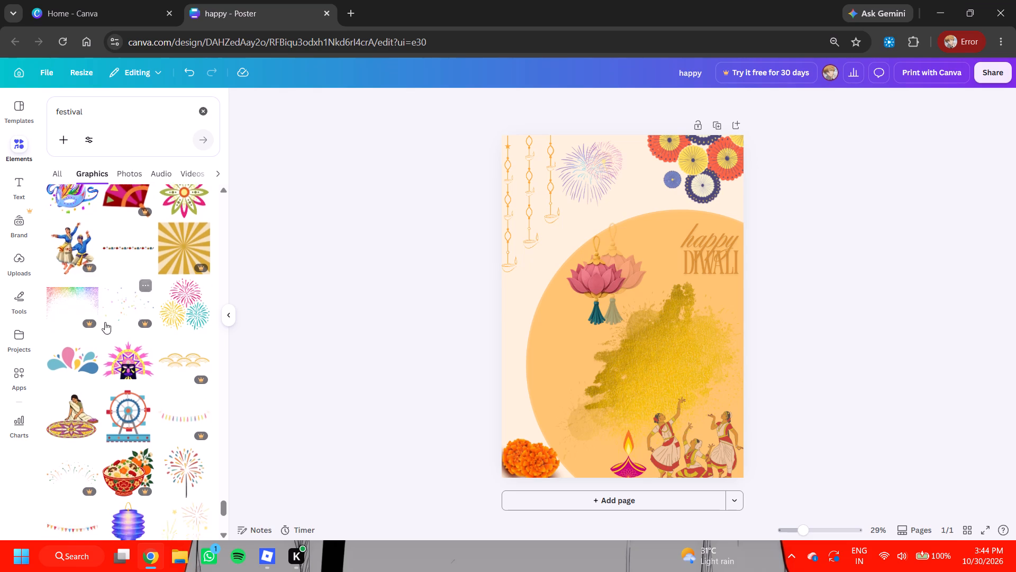
pyautogui.scroll(-1, 105, 322)
pyautogui.click(69, 305)
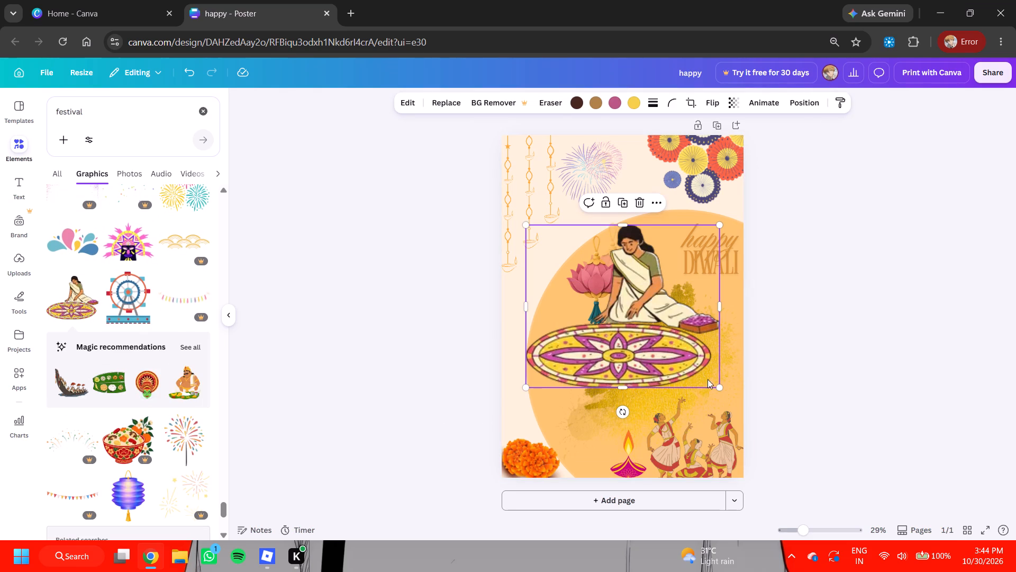
pyautogui.moveTo(721, 387); pyautogui.dragTo(584, 291)
# Place the rangoli woman just above the orange circle's upper edge, between the fireworks and the paper fans.
pyautogui.moveTo(555, 258); pyautogui.dragTo(555, 347)
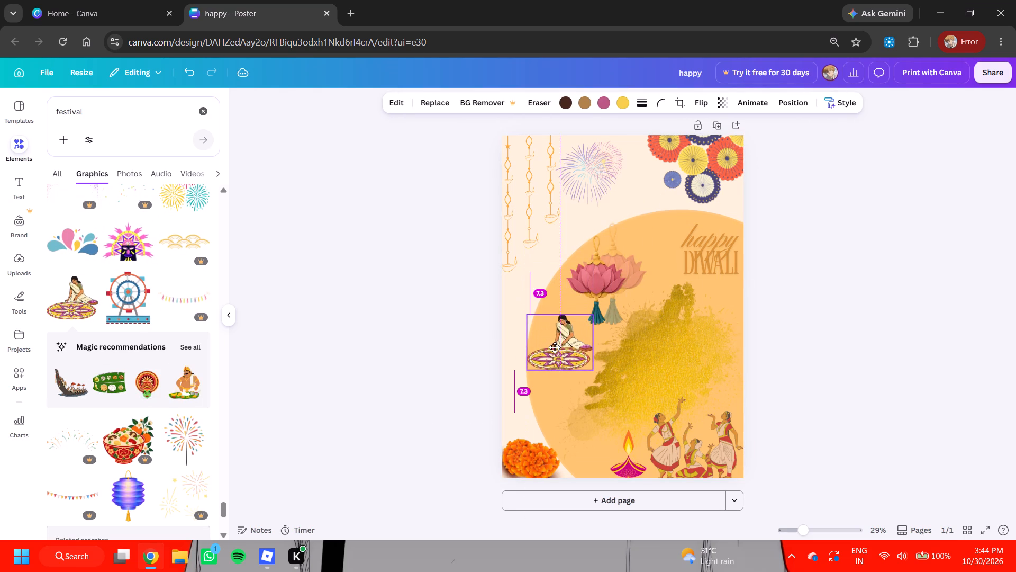
pyautogui.moveTo(555, 347); pyautogui.dragTo(588, 460)
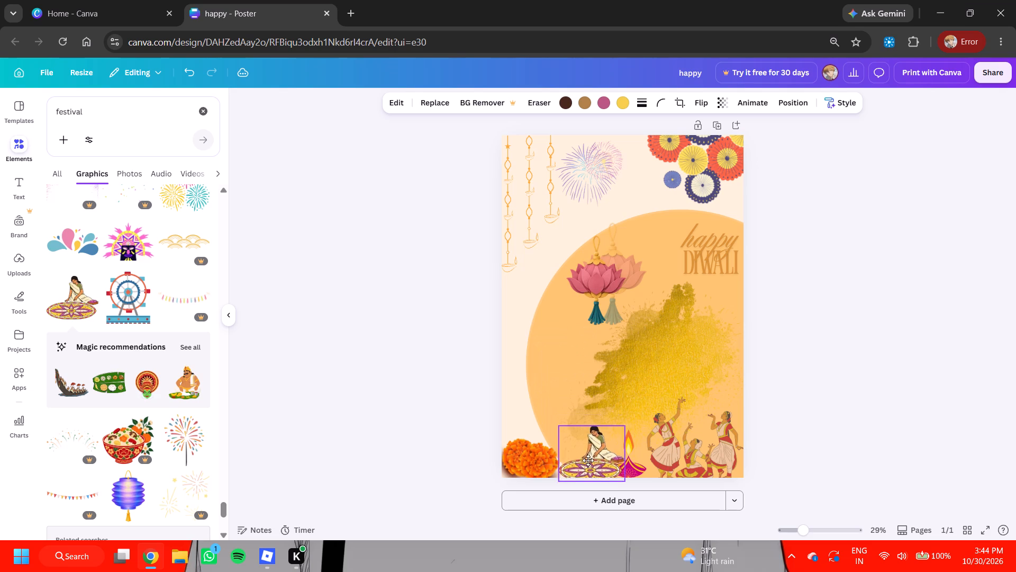
pyautogui.moveTo(588, 460); pyautogui.dragTo(686, 445)
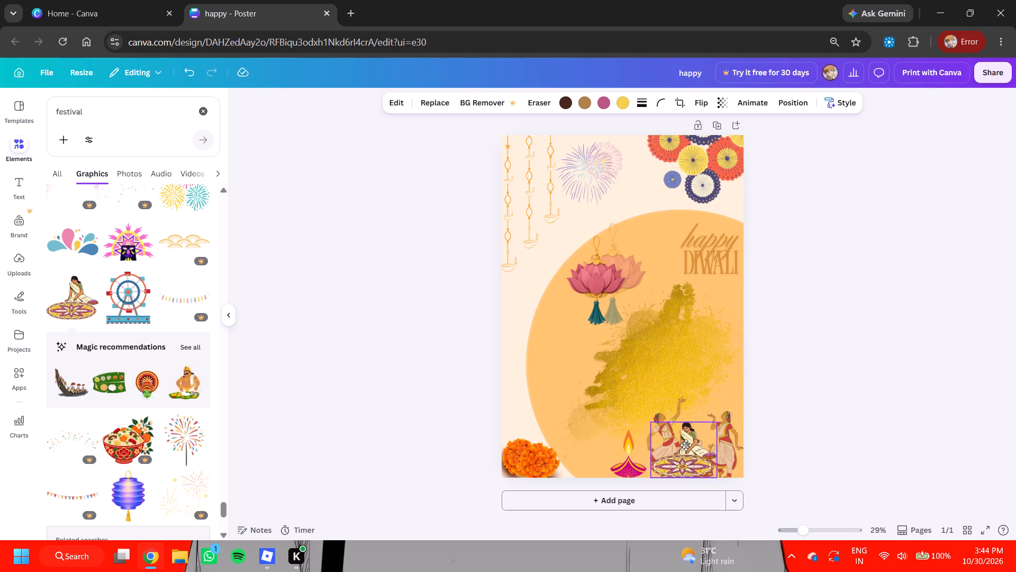
pyautogui.moveTo(686, 445); pyautogui.dragTo(649, 200)
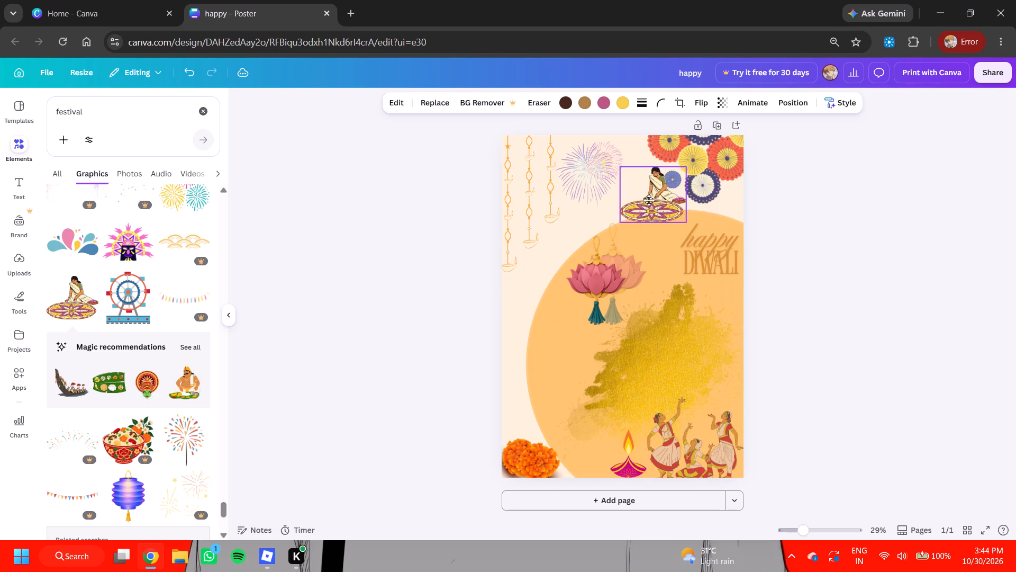
pyautogui.moveTo(649, 200); pyautogui.dragTo(647, 200)
pyautogui.click(815, 215)
pyautogui.moveTo(667, 198); pyautogui.dragTo(665, 198)
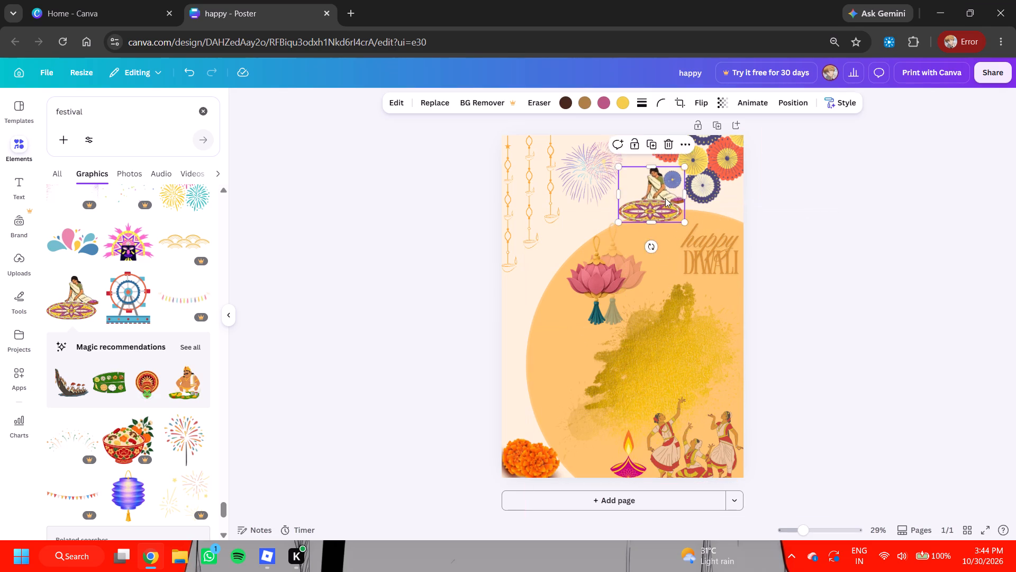
pyautogui.moveTo(665, 198); pyautogui.dragTo(657, 200)
pyautogui.moveTo(657, 200); pyautogui.dragTo(654, 205)
pyautogui.click(805, 216)
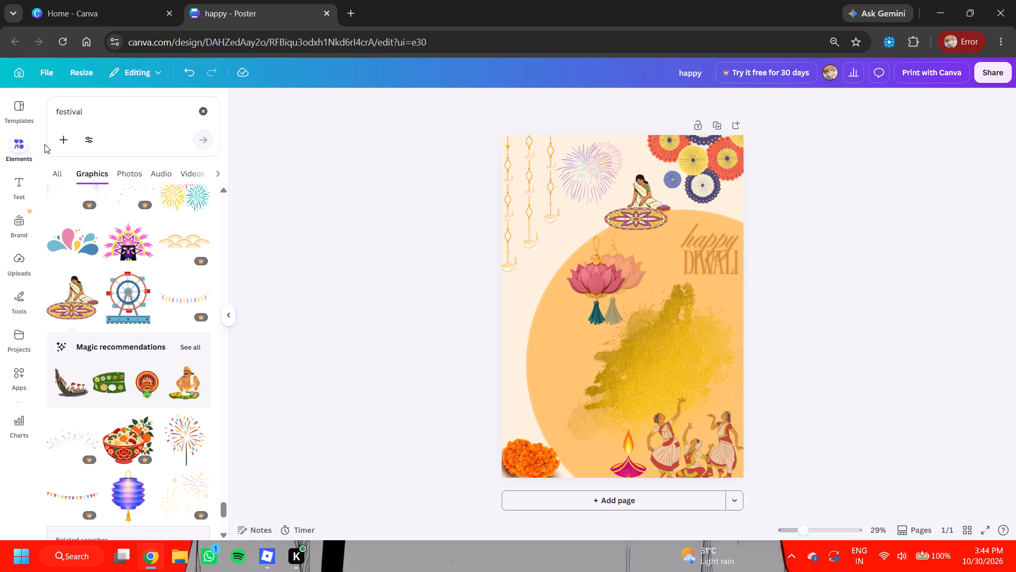
# Search the graphics for shapes, add the green rounded rectangle, enlarge it and place it partly off the poster's left edge, level with mid-height.
pyautogui.moveTo(107, 107); pyautogui.dragTo(49, 117)
pyautogui.press('BackSpace')
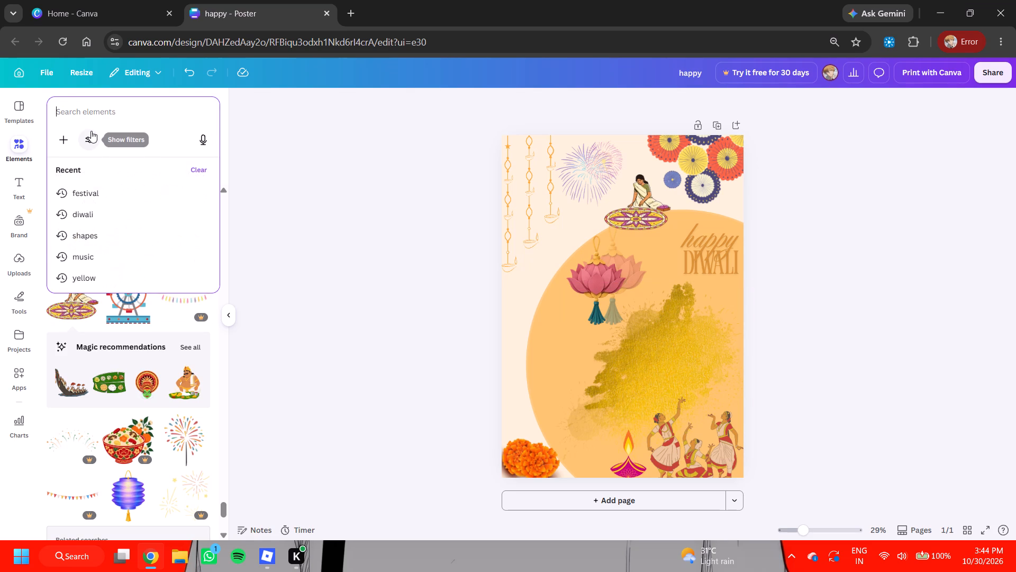
pyautogui.write('shapes')
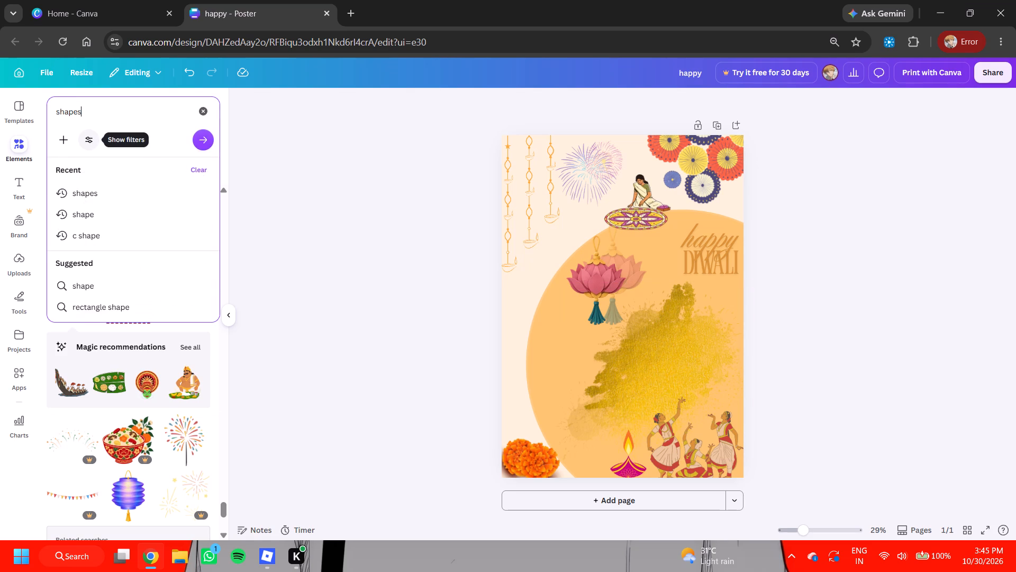
pyautogui.press('Return')
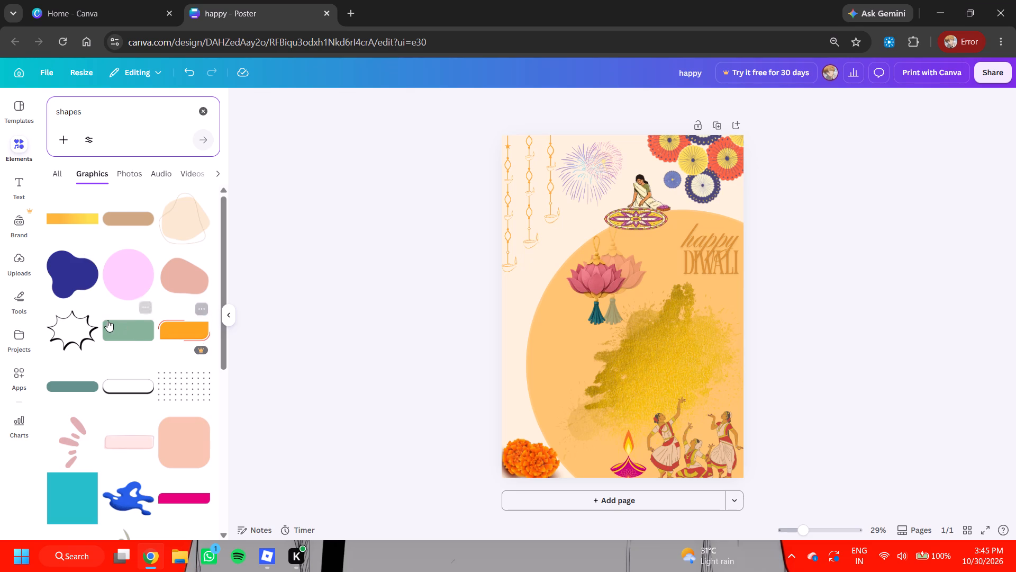
pyautogui.click(138, 329)
pyautogui.moveTo(614, 307); pyautogui.dragTo(490, 334)
pyautogui.click(510, 331)
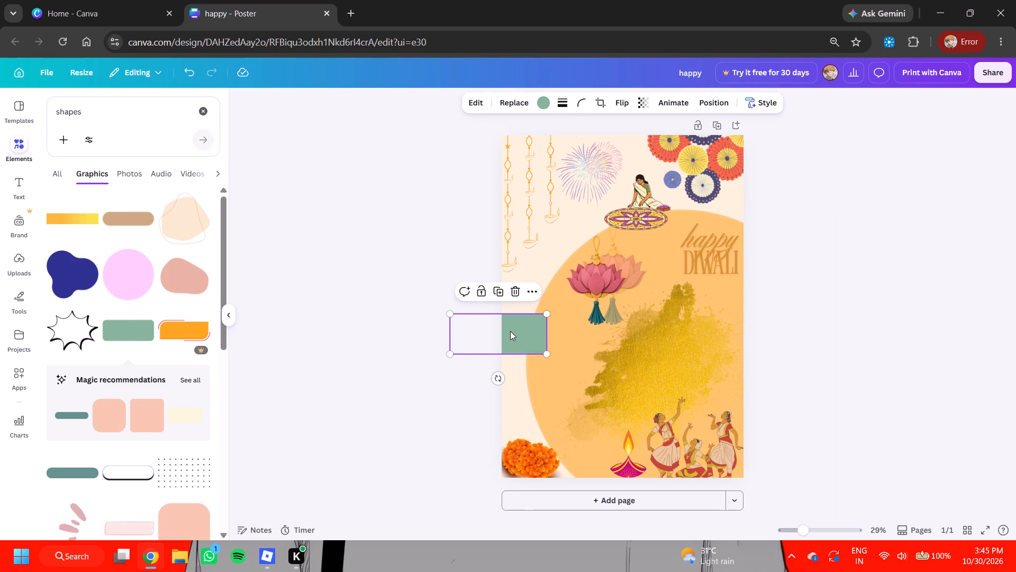
pyautogui.click(503, 332)
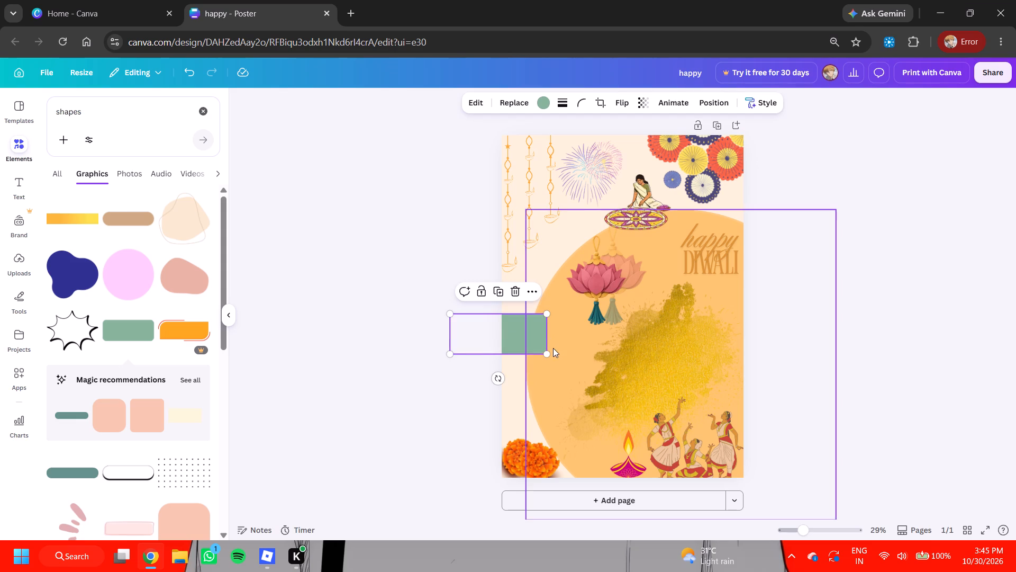
pyautogui.moveTo(548, 351); pyautogui.dragTo(574, 362)
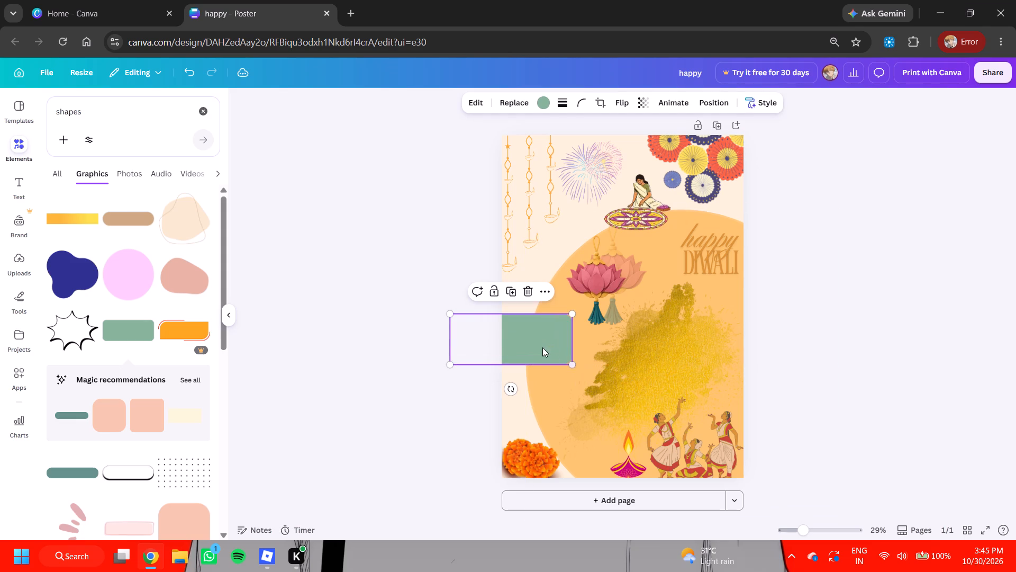
pyautogui.moveTo(541, 346); pyautogui.dragTo(548, 345)
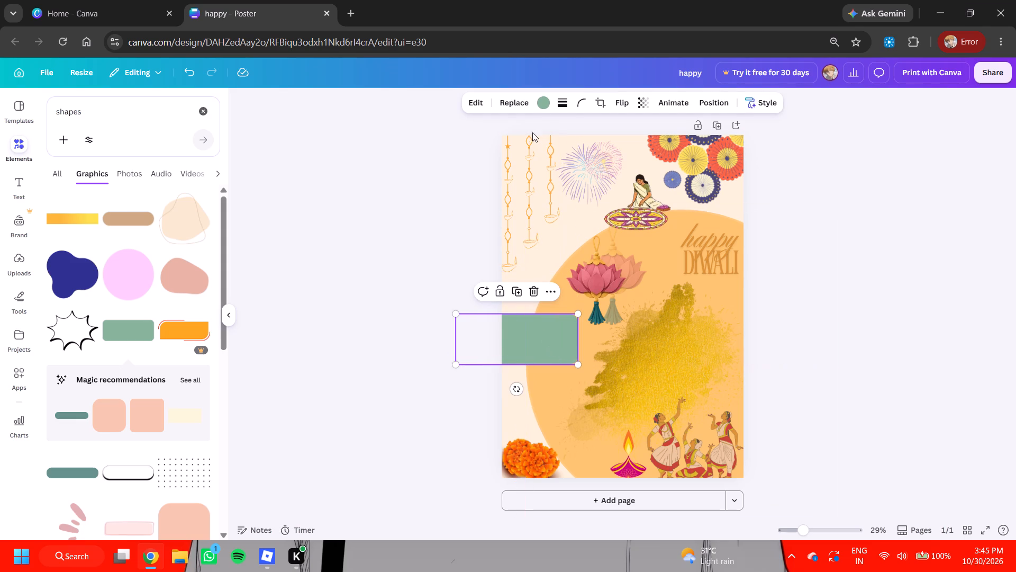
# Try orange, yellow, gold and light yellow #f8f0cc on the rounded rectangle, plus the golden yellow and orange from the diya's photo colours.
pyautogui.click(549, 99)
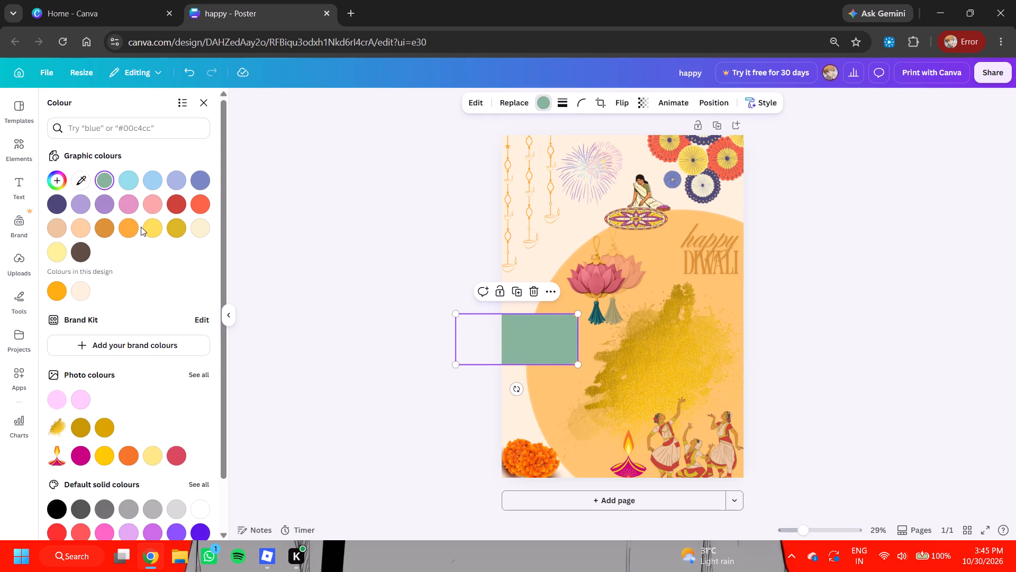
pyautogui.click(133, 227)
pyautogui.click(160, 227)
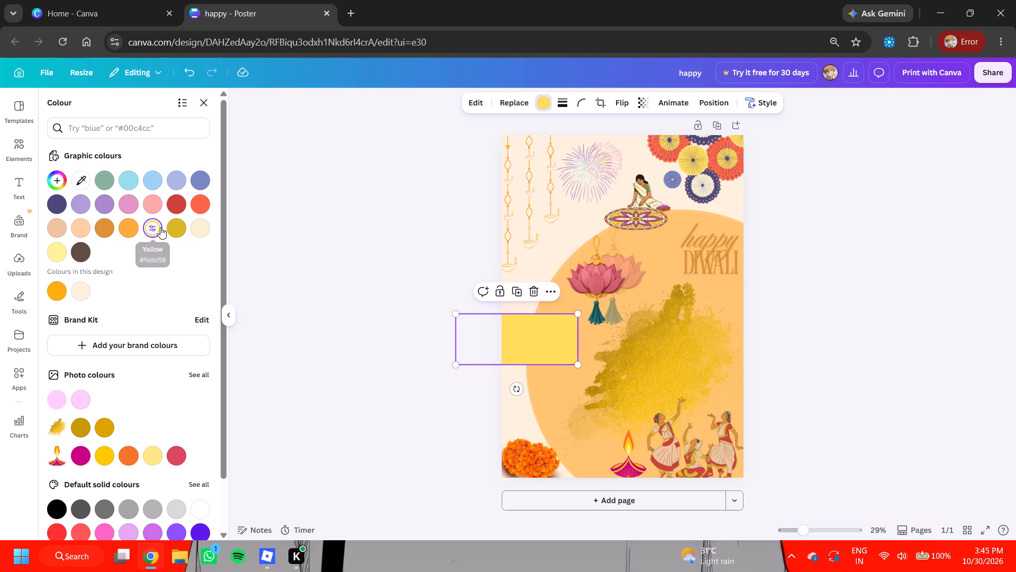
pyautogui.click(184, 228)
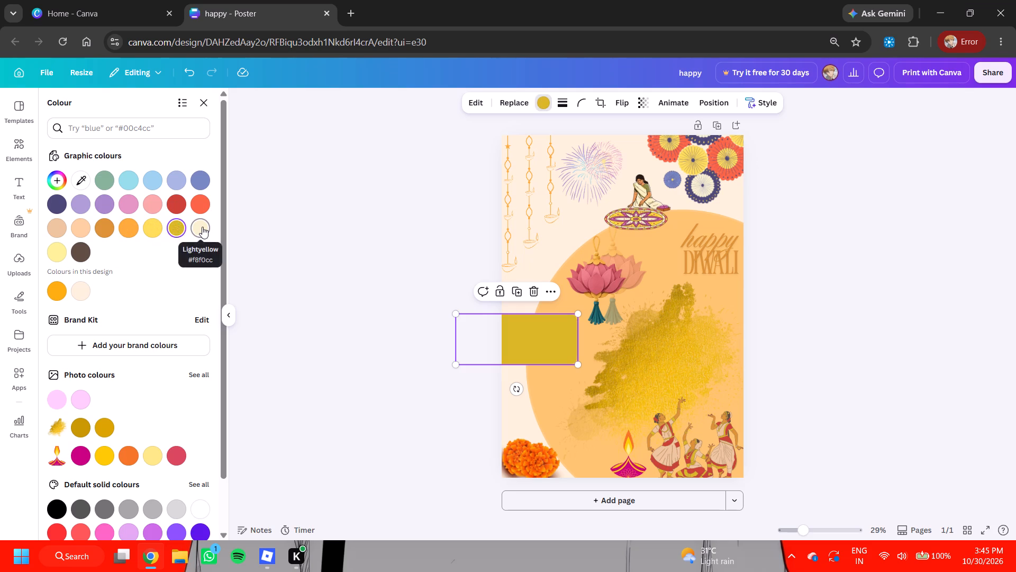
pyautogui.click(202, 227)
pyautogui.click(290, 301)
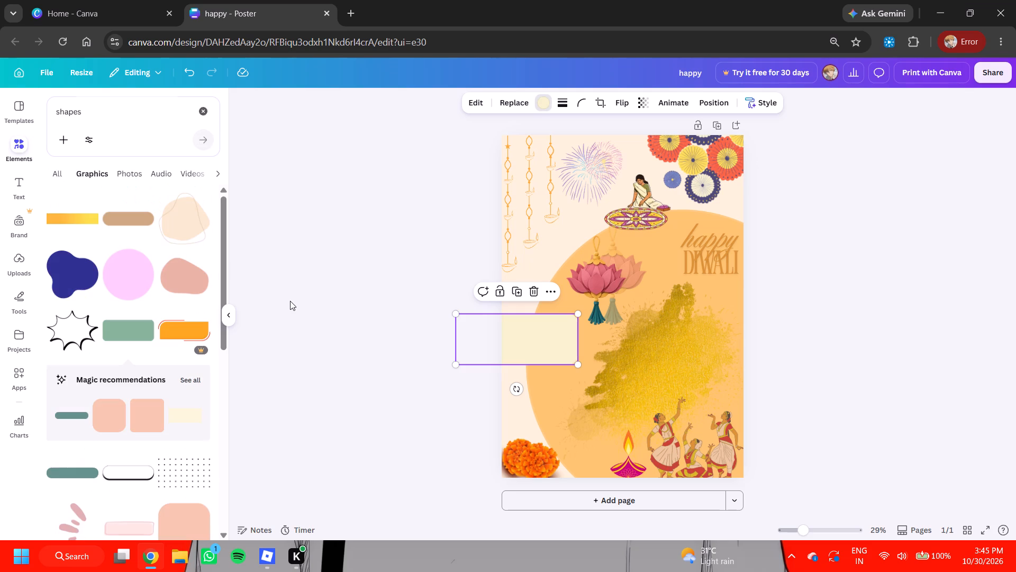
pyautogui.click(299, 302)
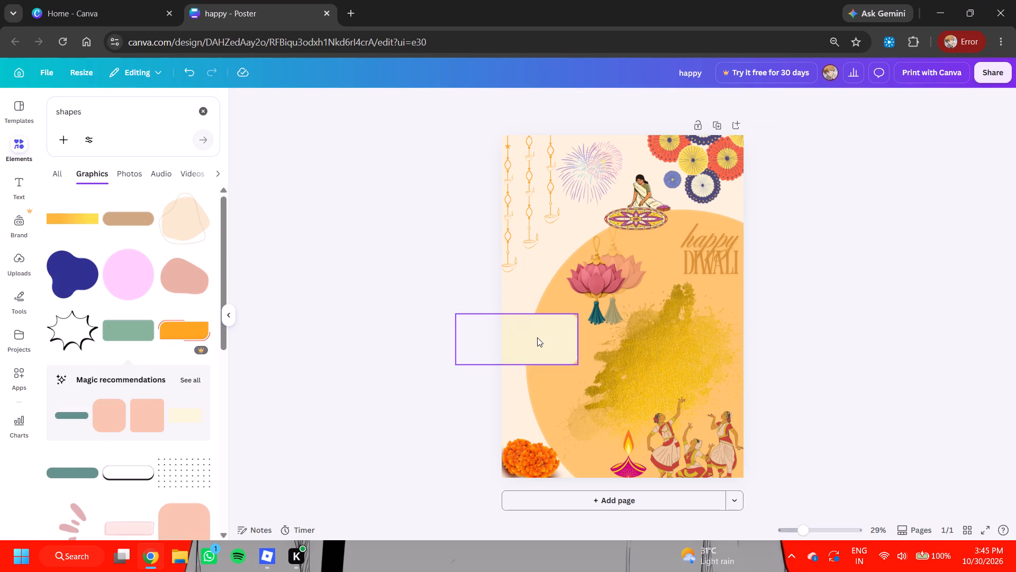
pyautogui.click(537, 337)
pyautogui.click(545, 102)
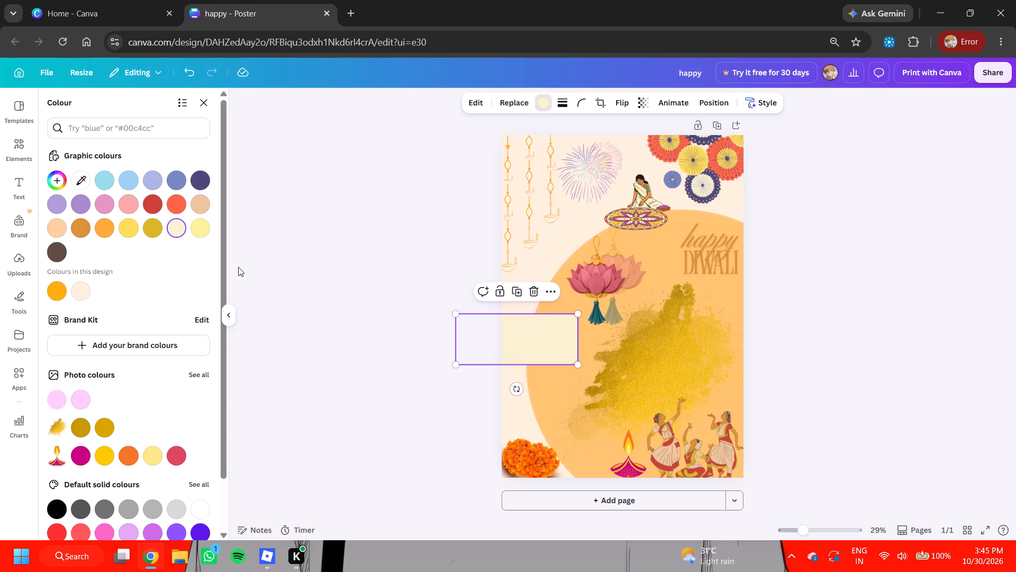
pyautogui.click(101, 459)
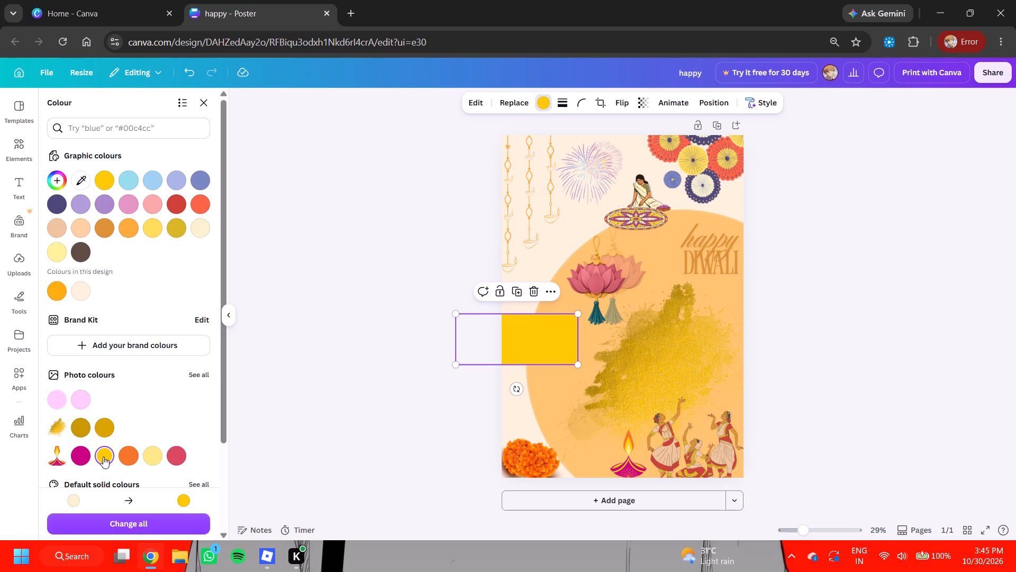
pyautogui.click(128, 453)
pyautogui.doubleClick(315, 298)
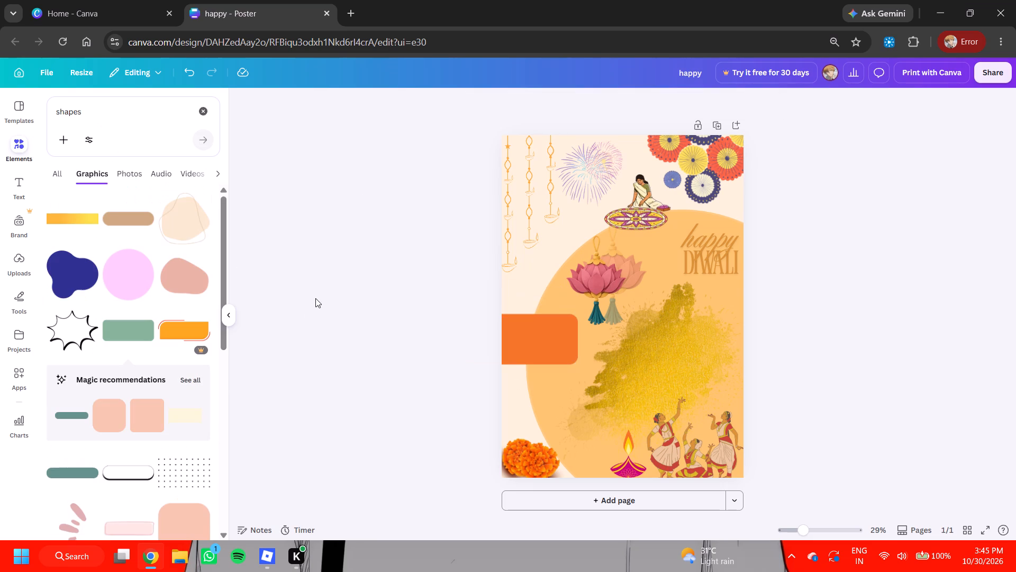
# Sample the large circle's light orange for the rounded rectangle, and adjust it to a slightly darker custom orange.
pyautogui.click(521, 350)
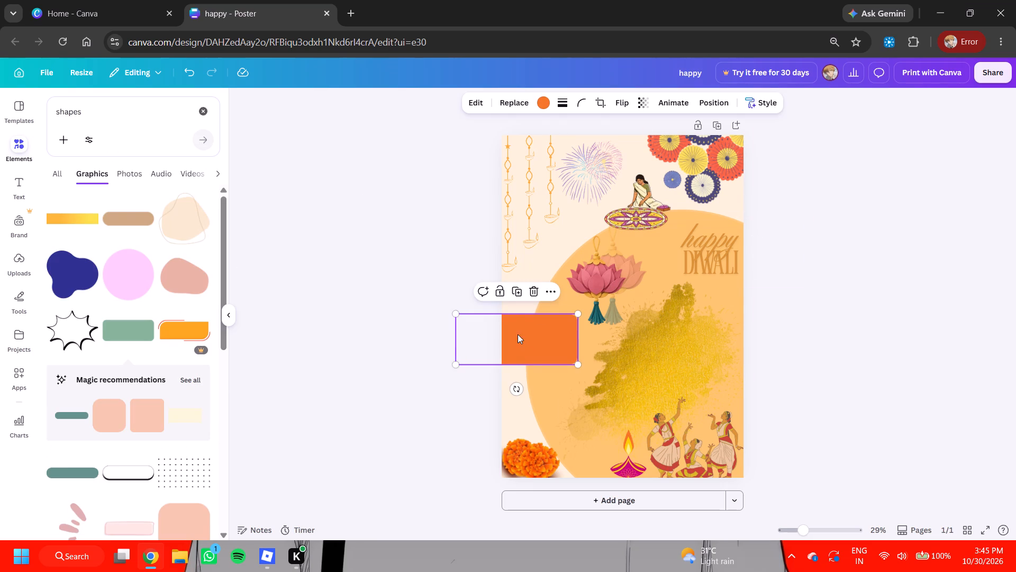
pyautogui.click(543, 97)
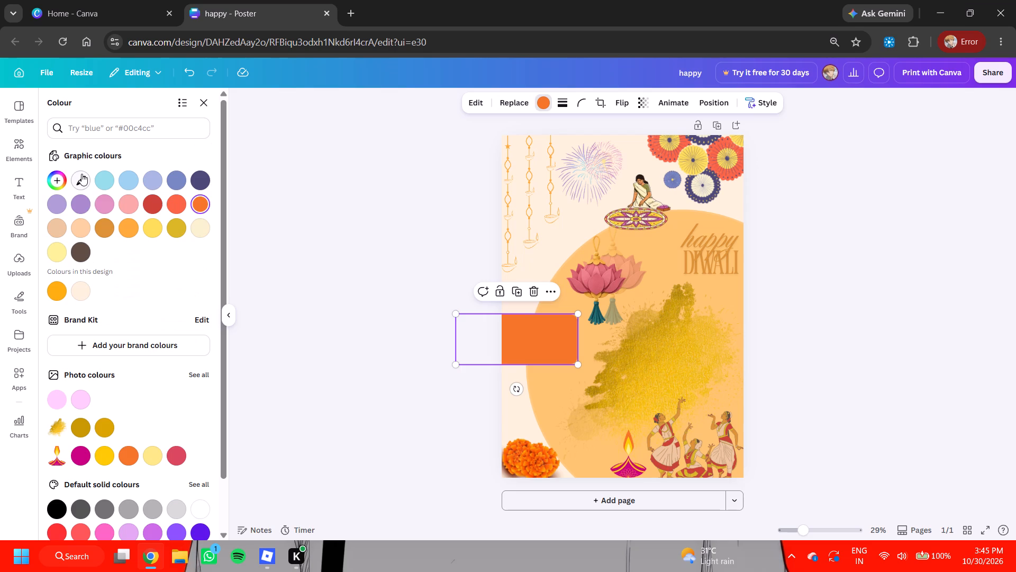
pyautogui.click(81, 174)
pyautogui.doubleClick(564, 303)
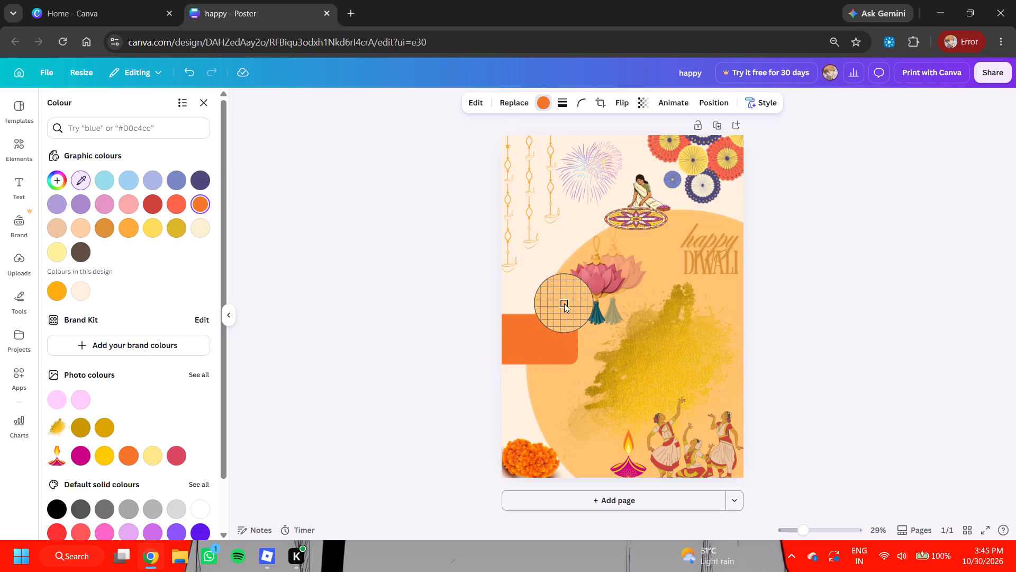
pyautogui.click(541, 100)
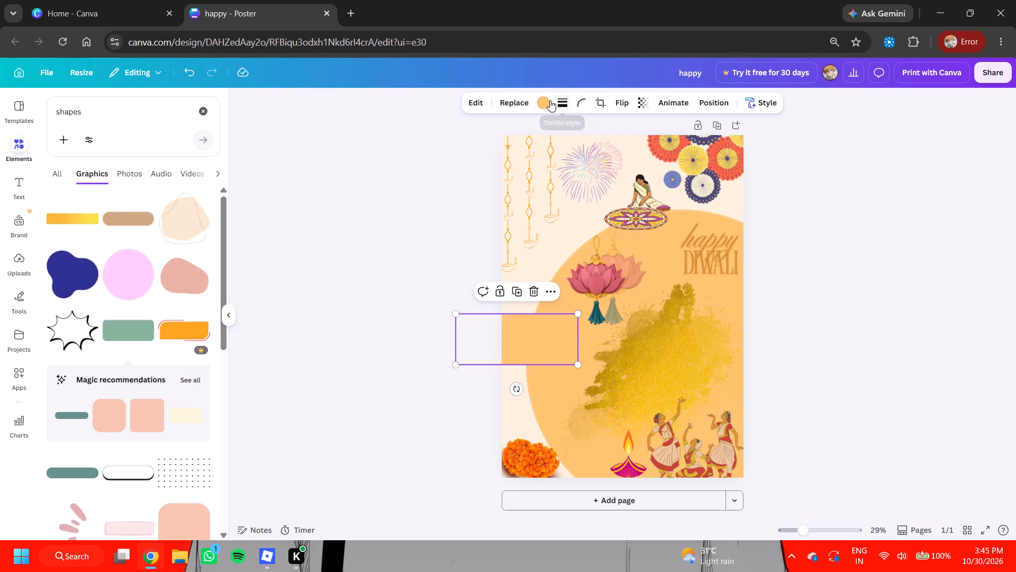
pyautogui.click(548, 101)
pyautogui.click(55, 176)
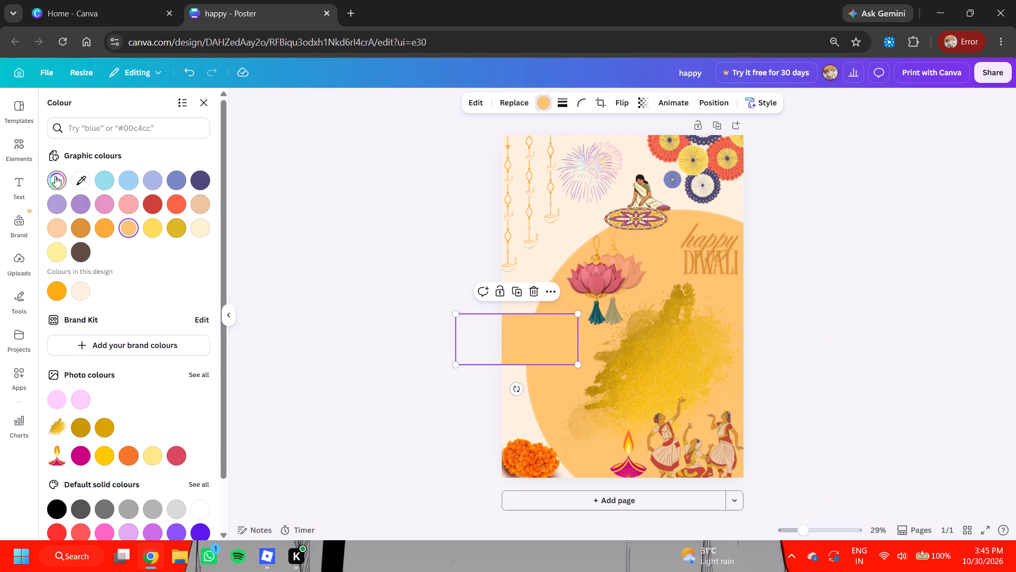
pyautogui.moveTo(138, 204); pyautogui.dragTo(141, 225)
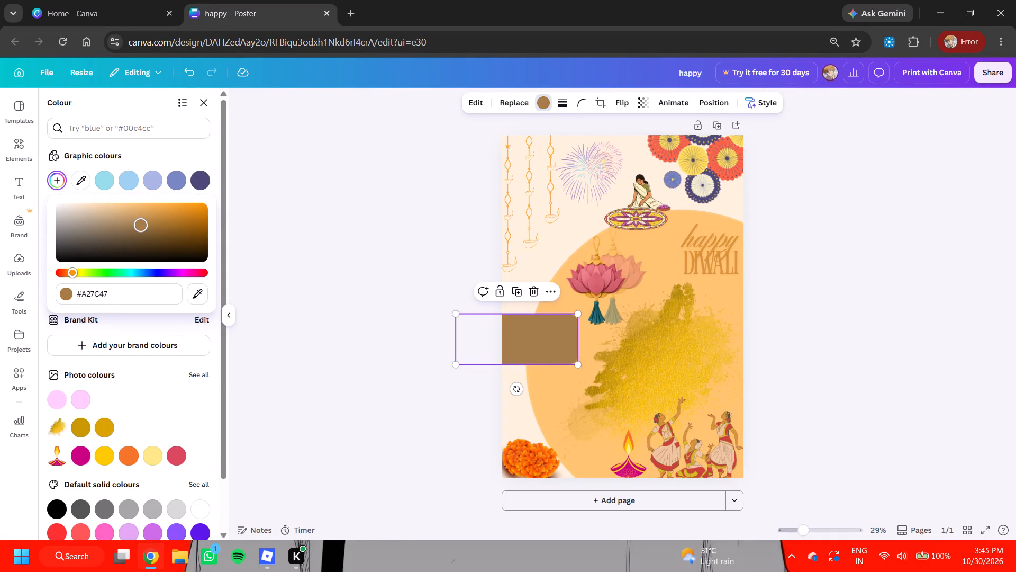
pyautogui.moveTo(141, 225); pyautogui.dragTo(165, 205)
pyautogui.doubleClick(322, 228)
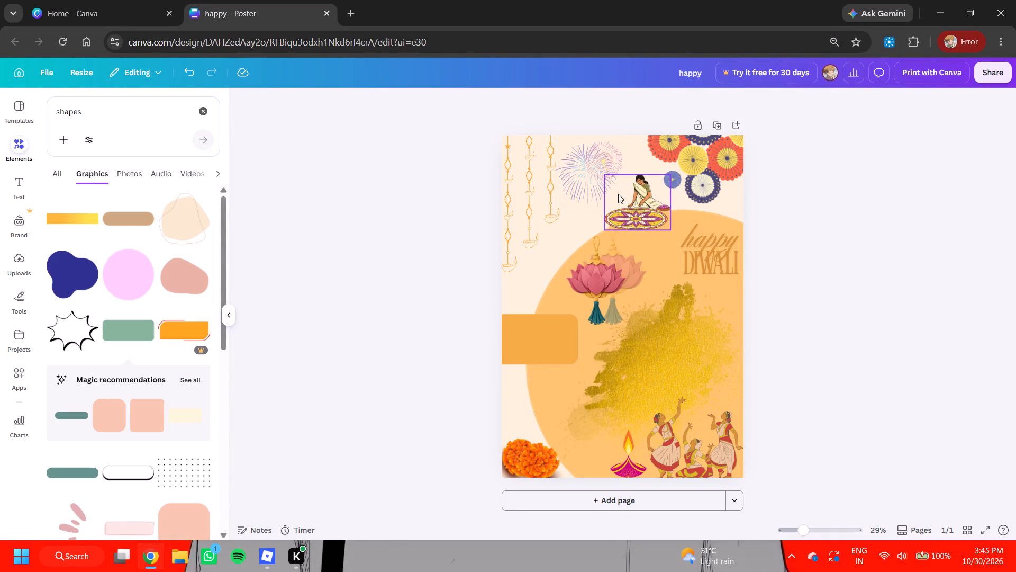
# Move the rangoli woman down onto the orange rounded rectangle at the poster's left edge and bring her to the front.
pyautogui.moveTo(628, 204); pyautogui.dragTo(530, 328)
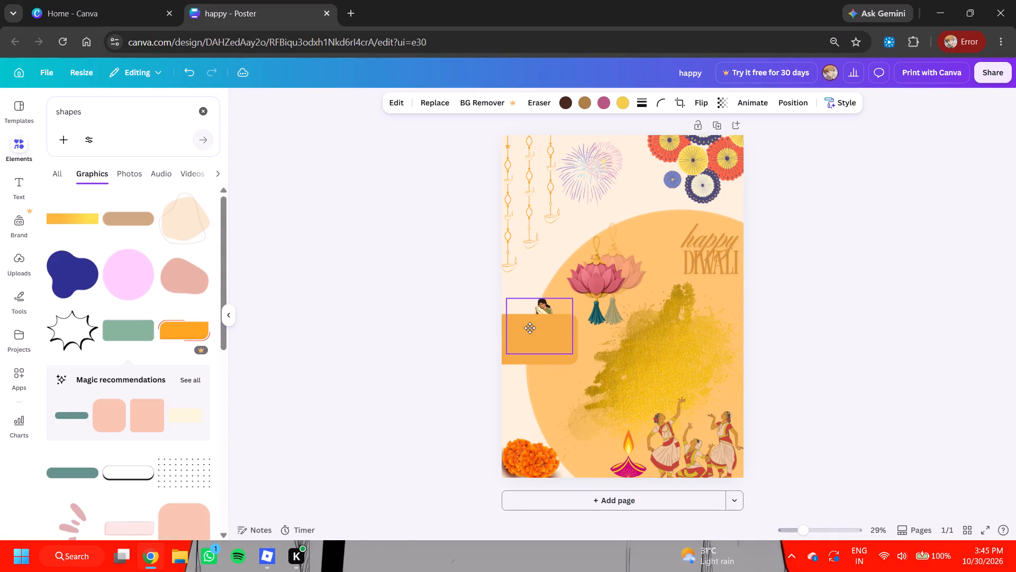
pyautogui.moveTo(530, 328); pyautogui.dragTo(534, 312)
pyautogui.click(577, 257)
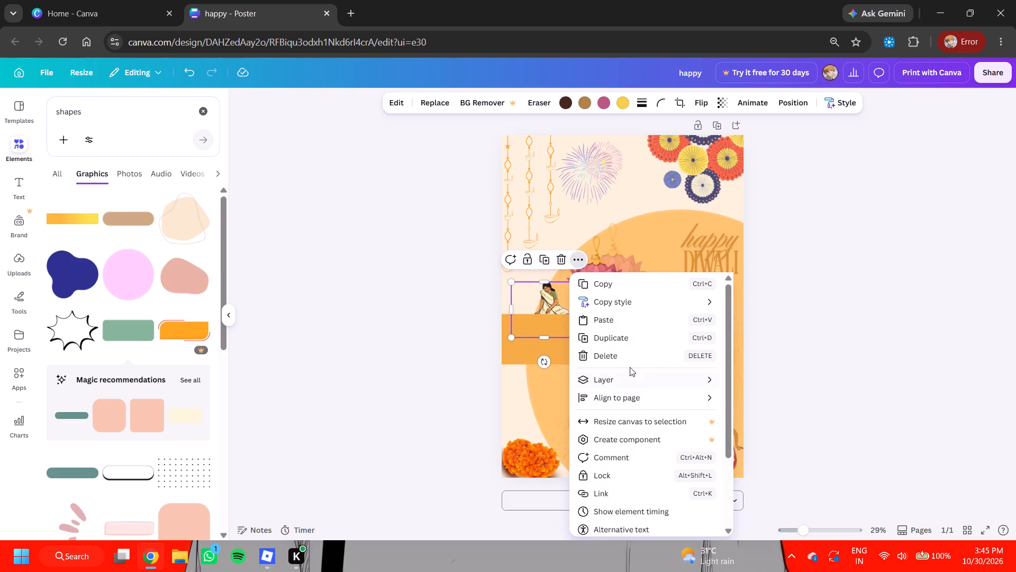
pyautogui.click(624, 381)
pyautogui.click(779, 384)
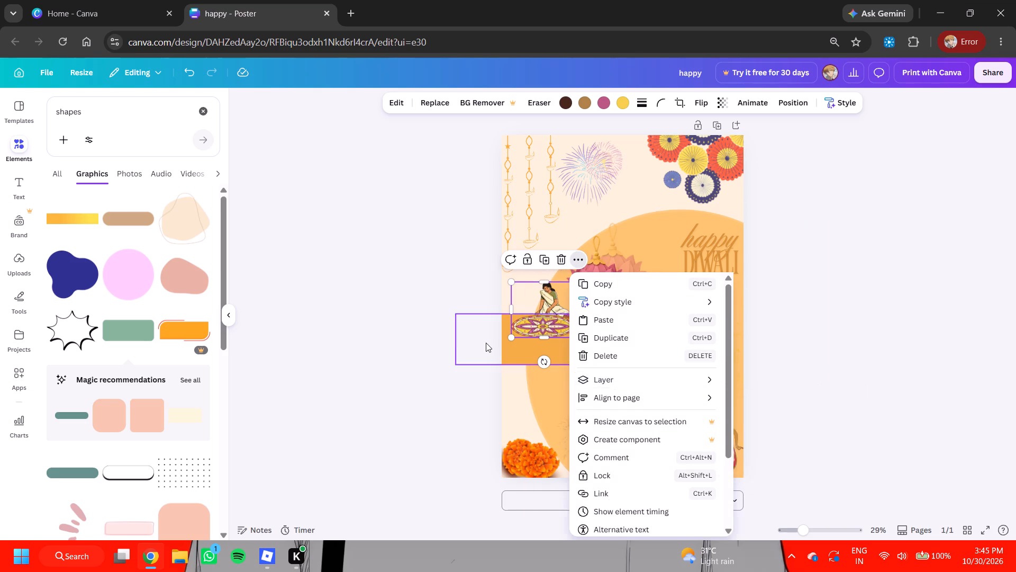
pyautogui.click(486, 343)
# Enlarge the rangoli woman slightly and align the rangoli's base with the rounded rectangle's lower edge, running partly off the poster's left edge.
pyautogui.moveTo(539, 304); pyautogui.dragTo(536, 324)
pyautogui.moveTo(545, 323); pyautogui.dragTo(542, 328)
pyautogui.click(470, 334)
pyautogui.click(532, 336)
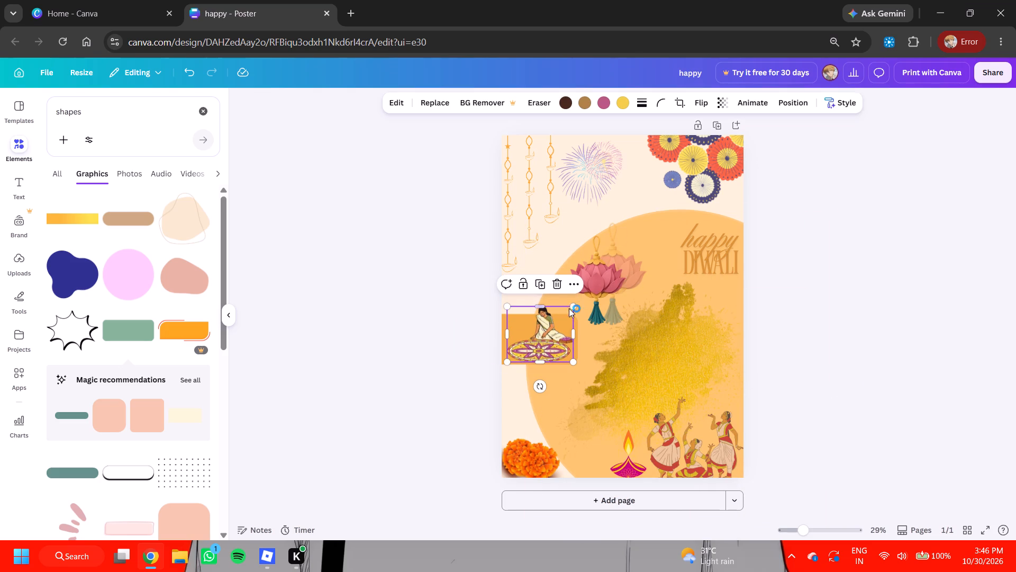
pyautogui.moveTo(569, 307); pyautogui.dragTo(581, 297)
pyautogui.moveTo(557, 324); pyautogui.dragTo(546, 324)
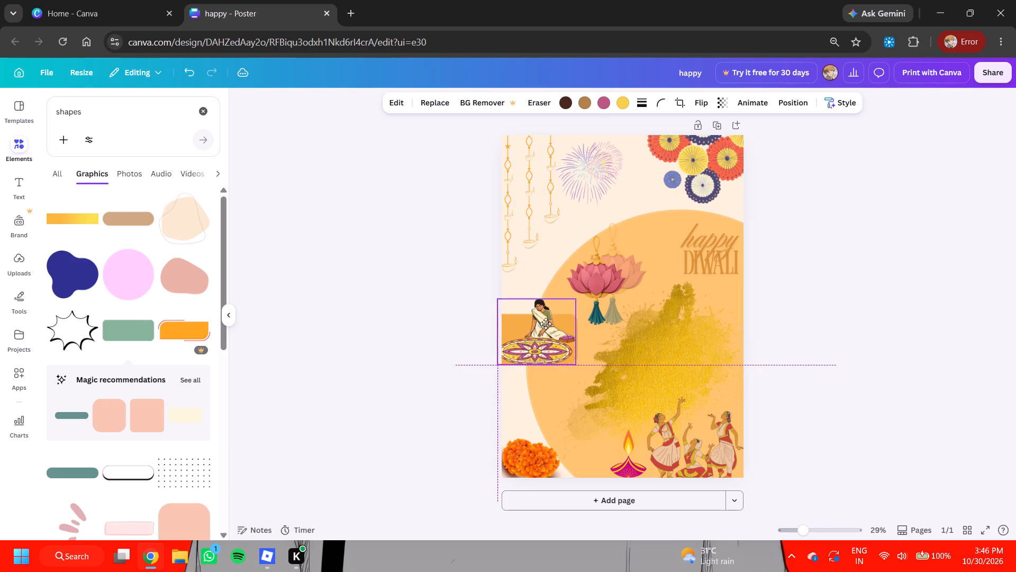
pyautogui.moveTo(546, 324); pyautogui.dragTo(539, 325)
pyautogui.click(466, 342)
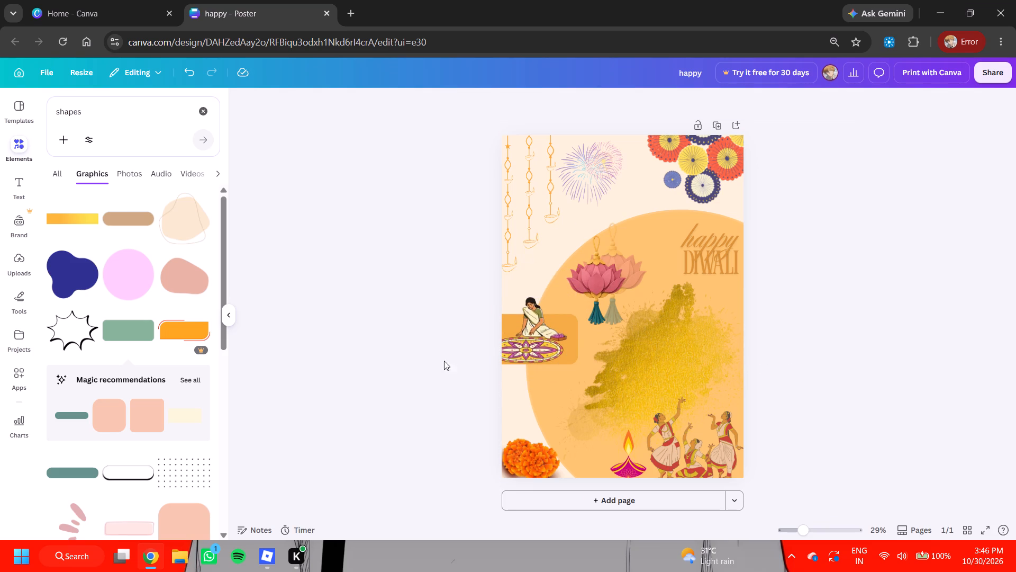
# Duplicate the orange rounded rectangle, offset the copy slightly down and to the right of the original, and enlarge it a little.
pyautogui.click(570, 325)
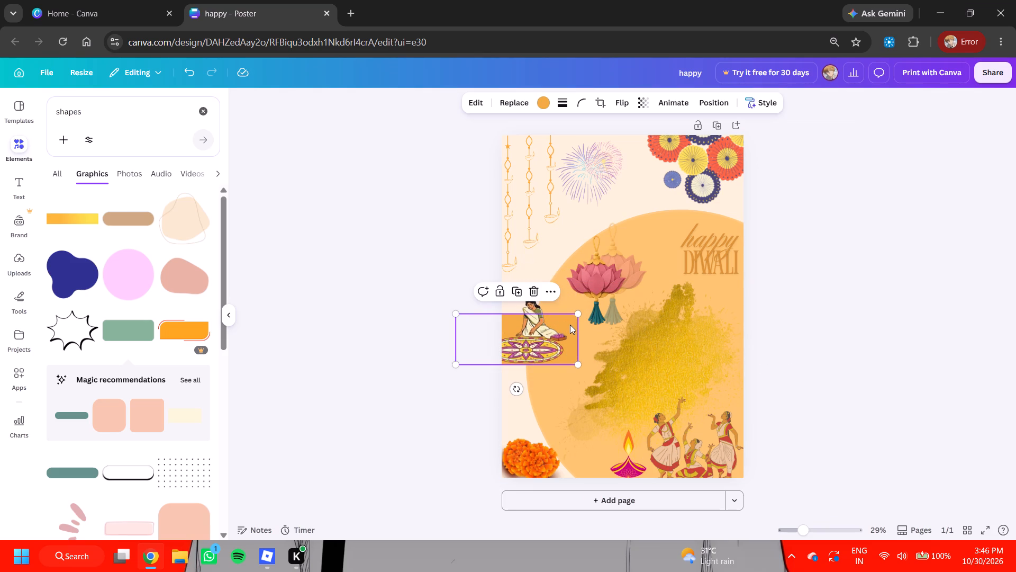
pyautogui.click(514, 290)
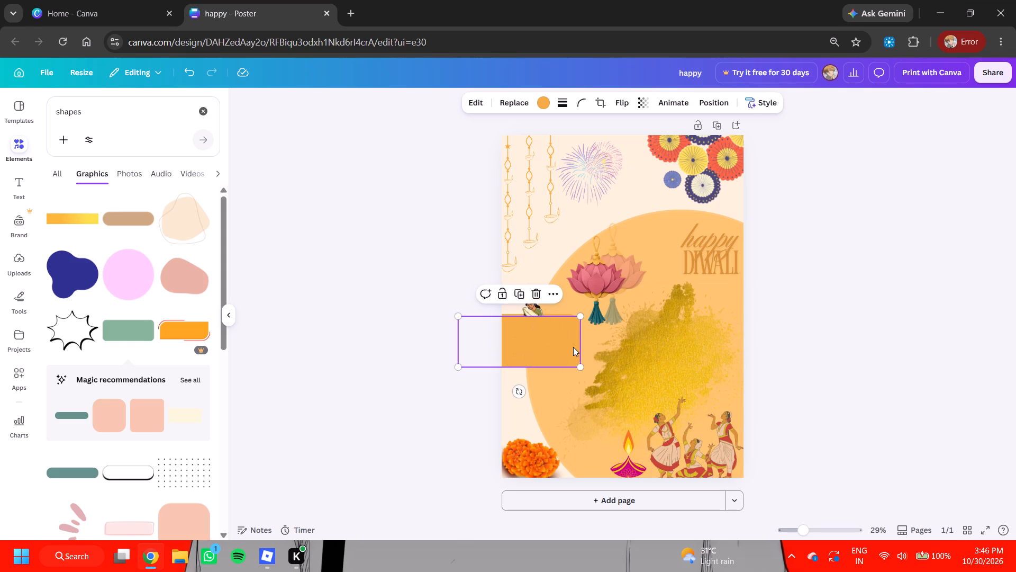
pyautogui.moveTo(570, 348); pyautogui.dragTo(570, 355)
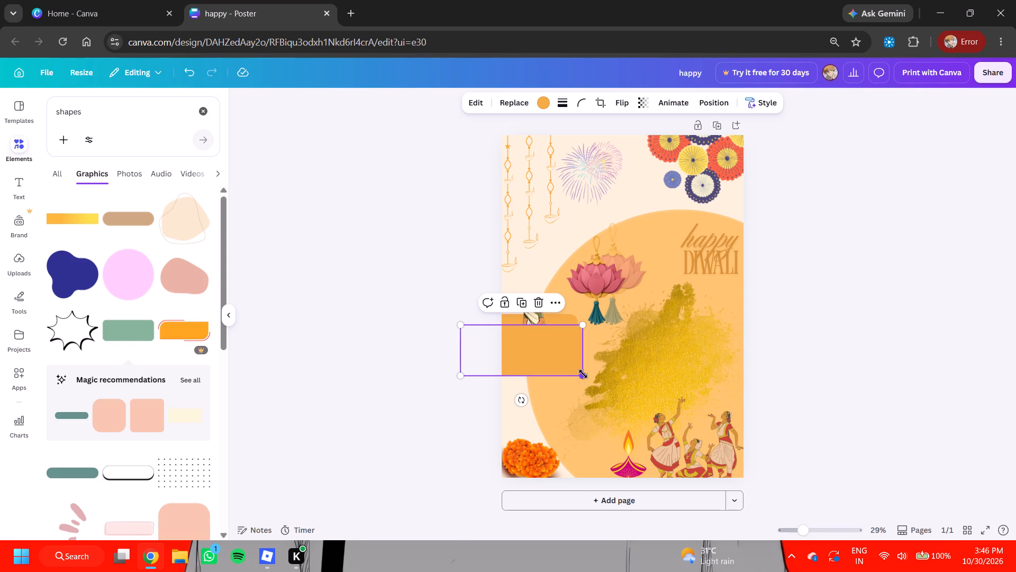
pyautogui.moveTo(583, 376); pyautogui.dragTo(586, 382)
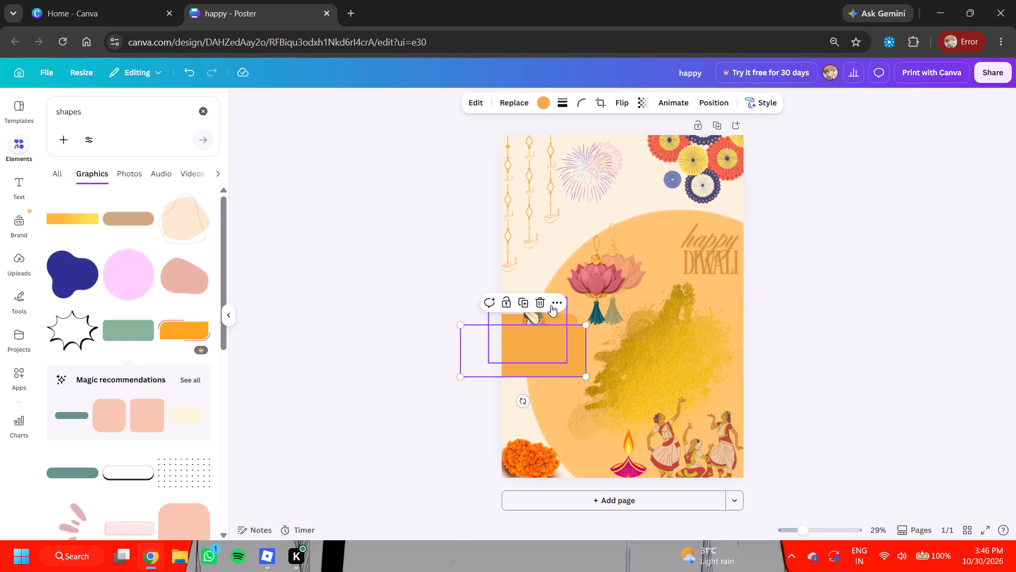
# Send the duplicate rounded rectangle to the back, and try it one layer forward and backward, ending one layer forward.
pyautogui.click(561, 301)
pyautogui.click(600, 164)
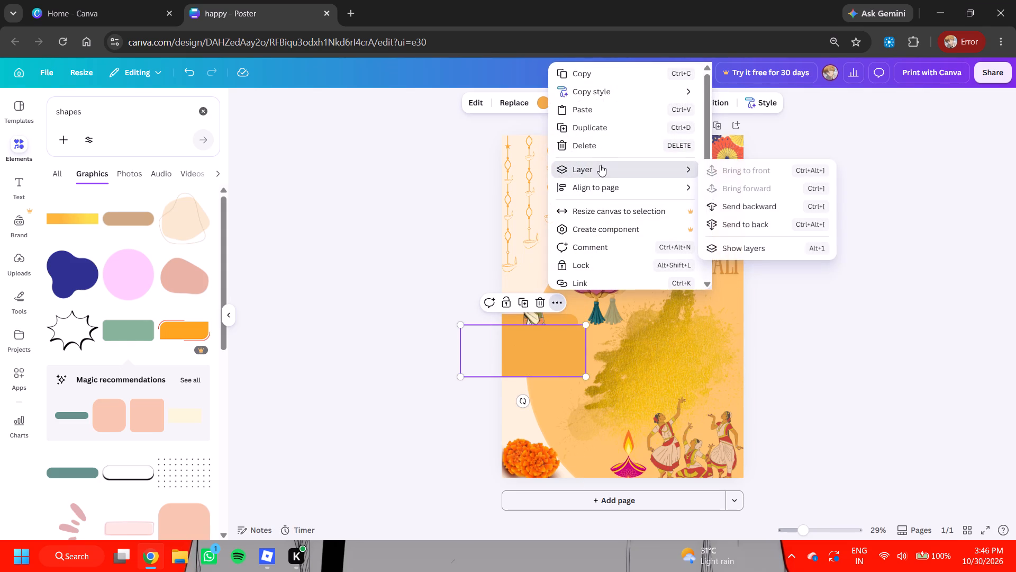
pyautogui.click(742, 219)
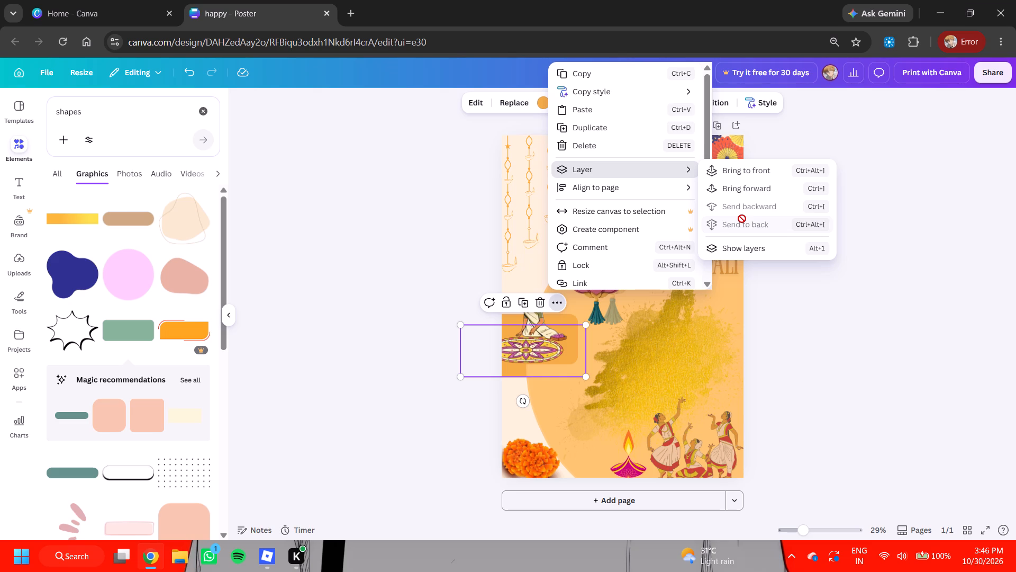
pyautogui.click(740, 184)
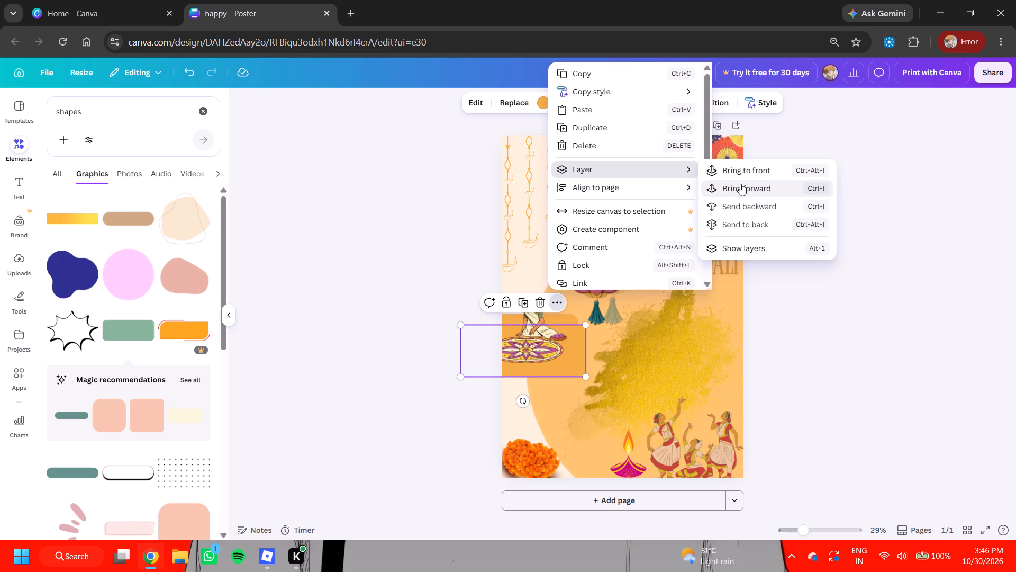
pyautogui.click(748, 201)
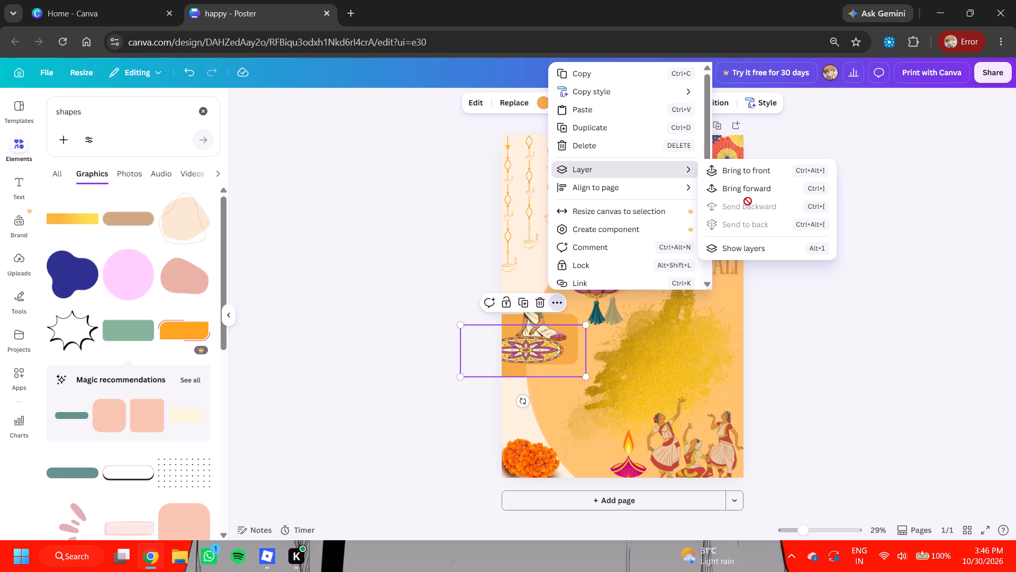
pyautogui.click(748, 192)
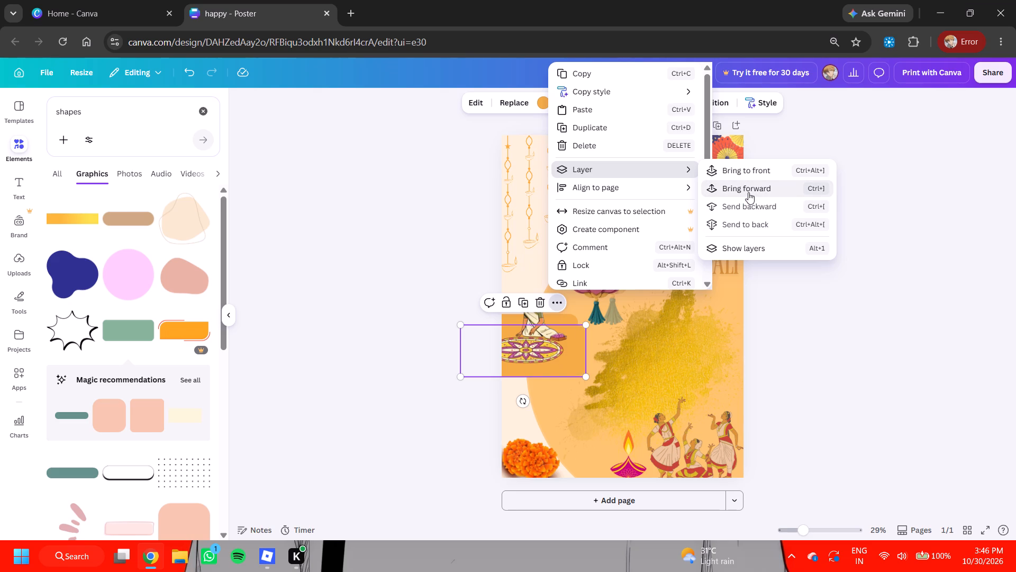
# Lower the duplicate rounded rectangle's transparency setting so it forms a faint, semi-transparent border behind the original.
pyautogui.click(725, 103)
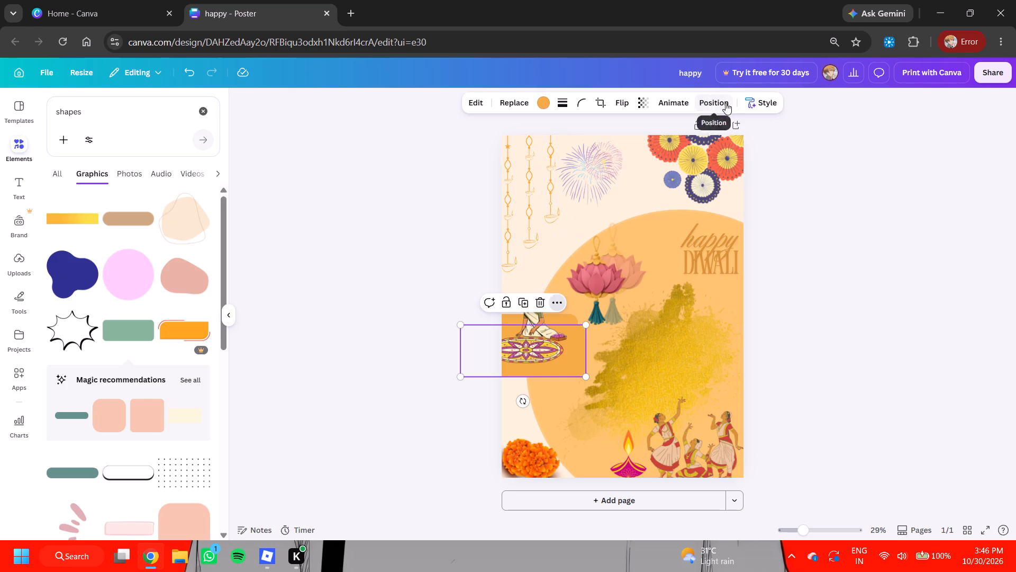
pyautogui.click(677, 100)
pyautogui.click(643, 98)
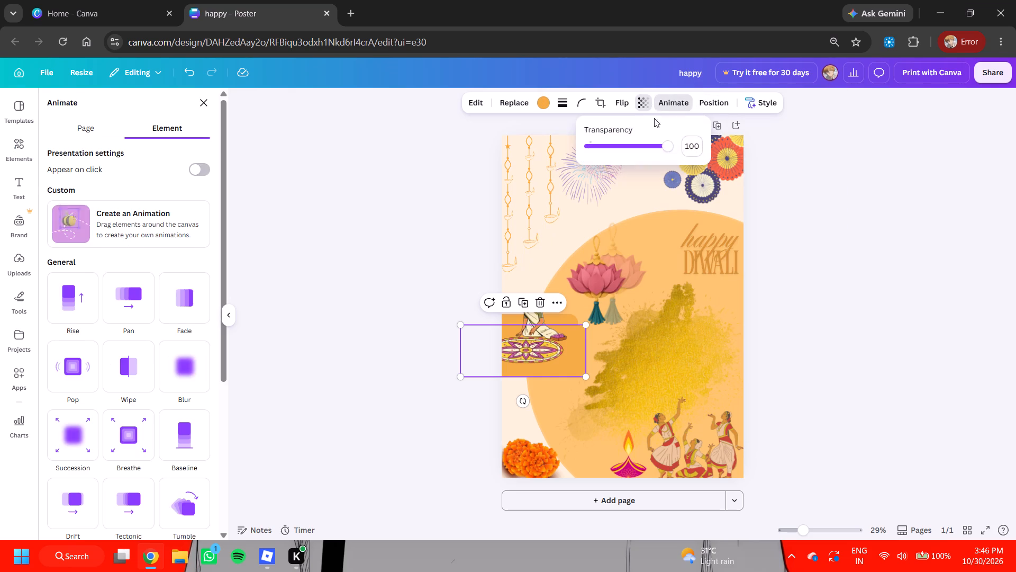
pyautogui.click(641, 139)
pyautogui.click(634, 143)
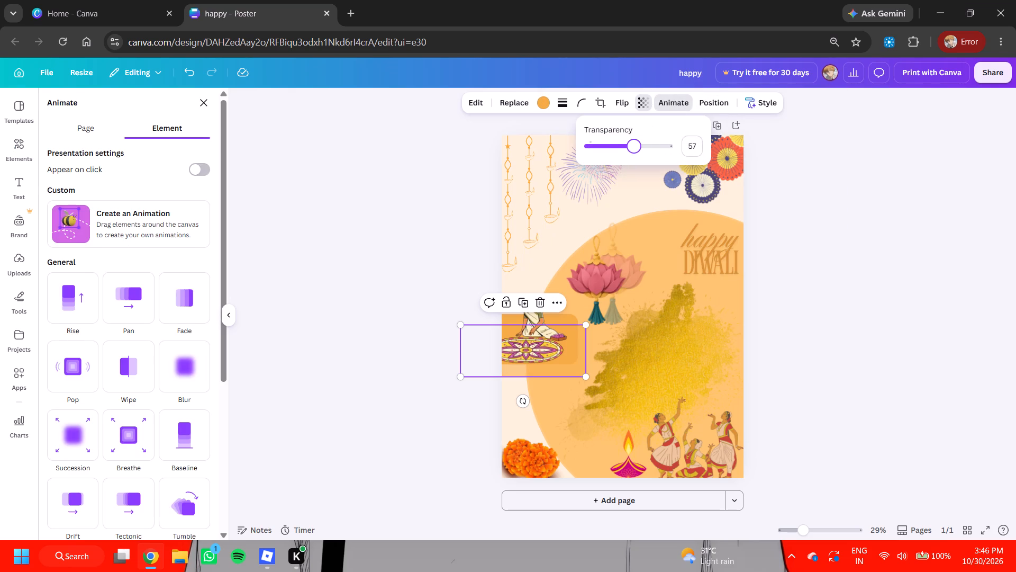
pyautogui.moveTo(641, 151); pyautogui.dragTo(639, 158)
pyautogui.moveTo(639, 158); pyautogui.dragTo(623, 164)
pyautogui.tripleClick(403, 212)
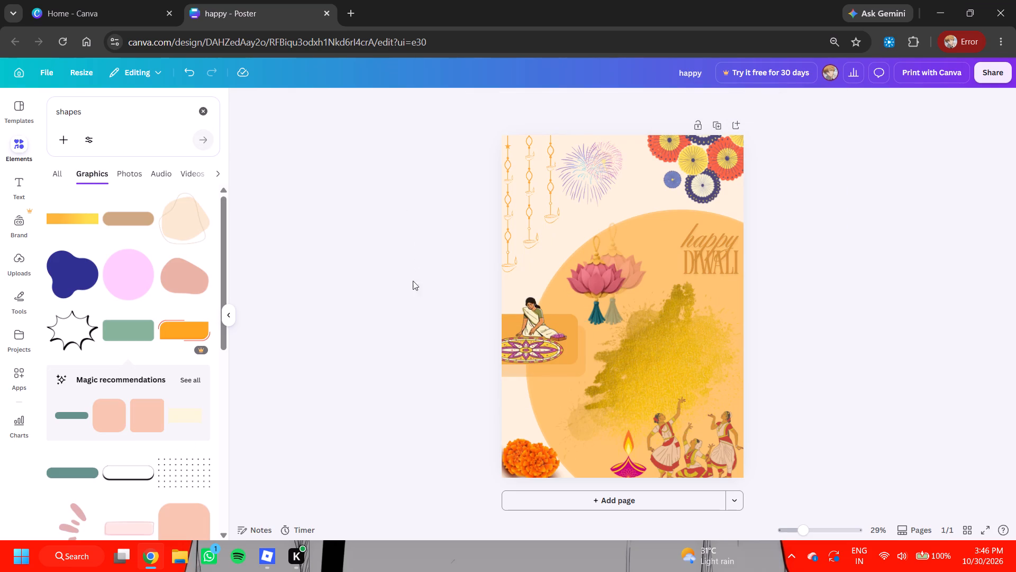